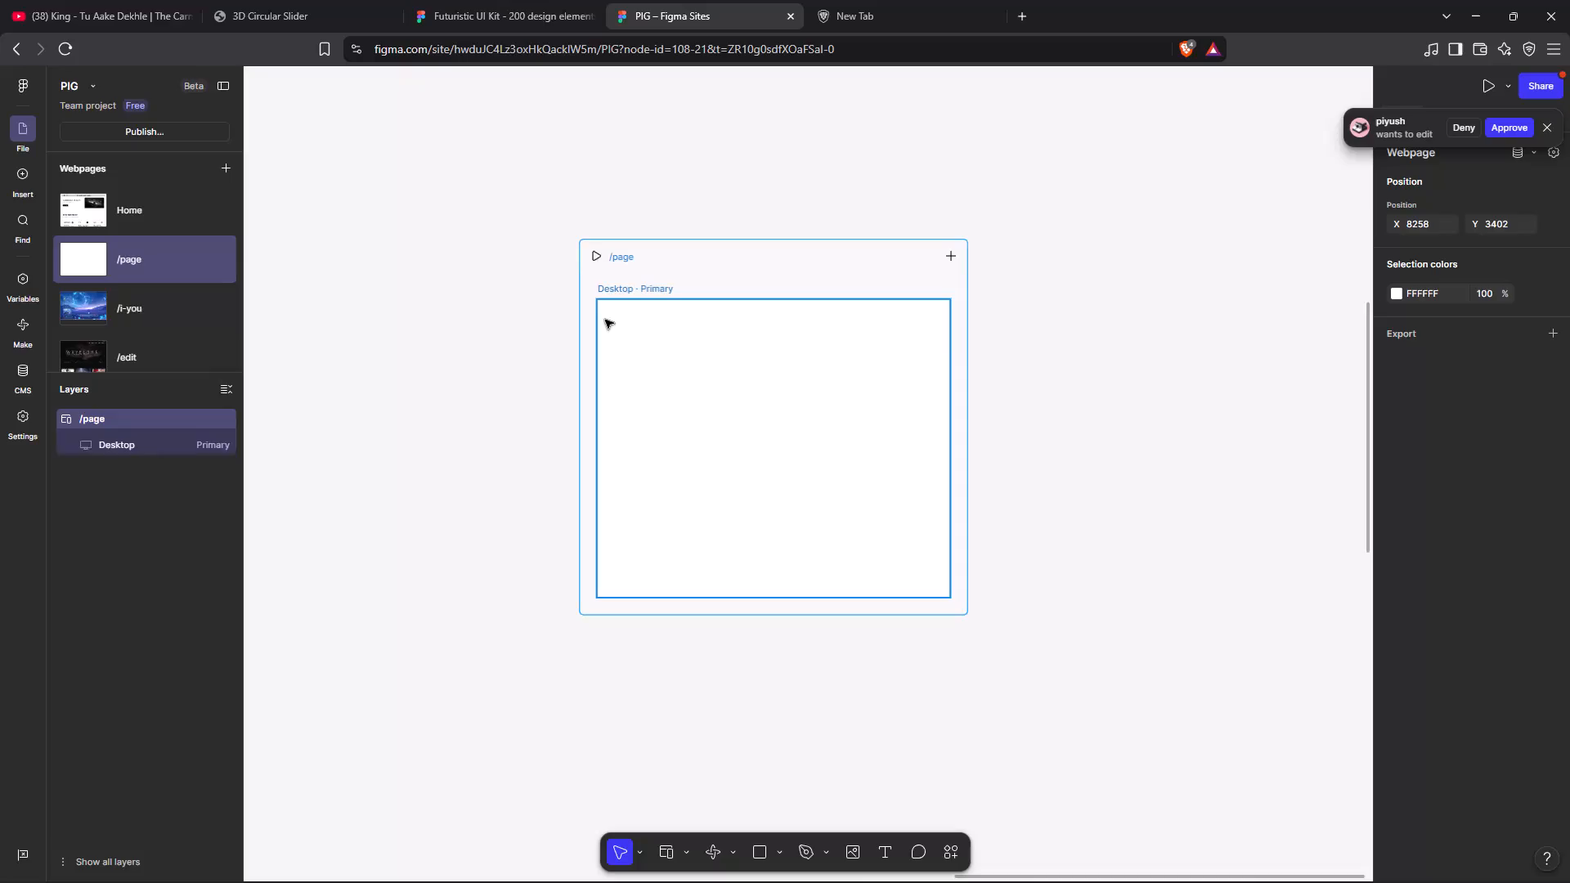
Rename the /page webpage as NEW ONE.
double_click(141, 252)
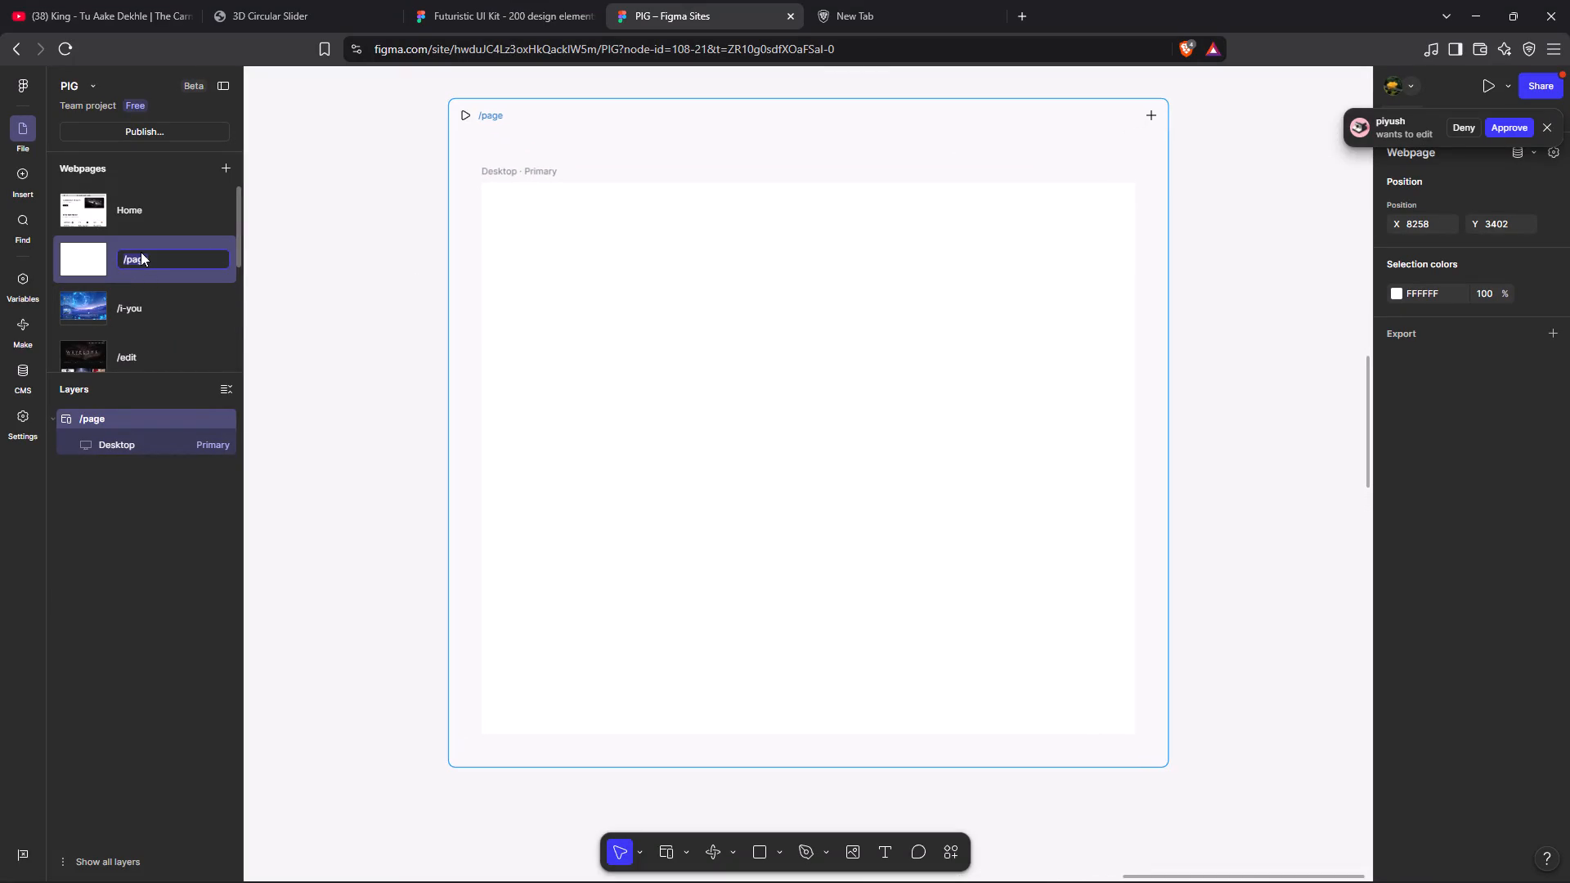
key(BackSpace)
text(NEW)
key(space)
text(ONE)
key(Return)
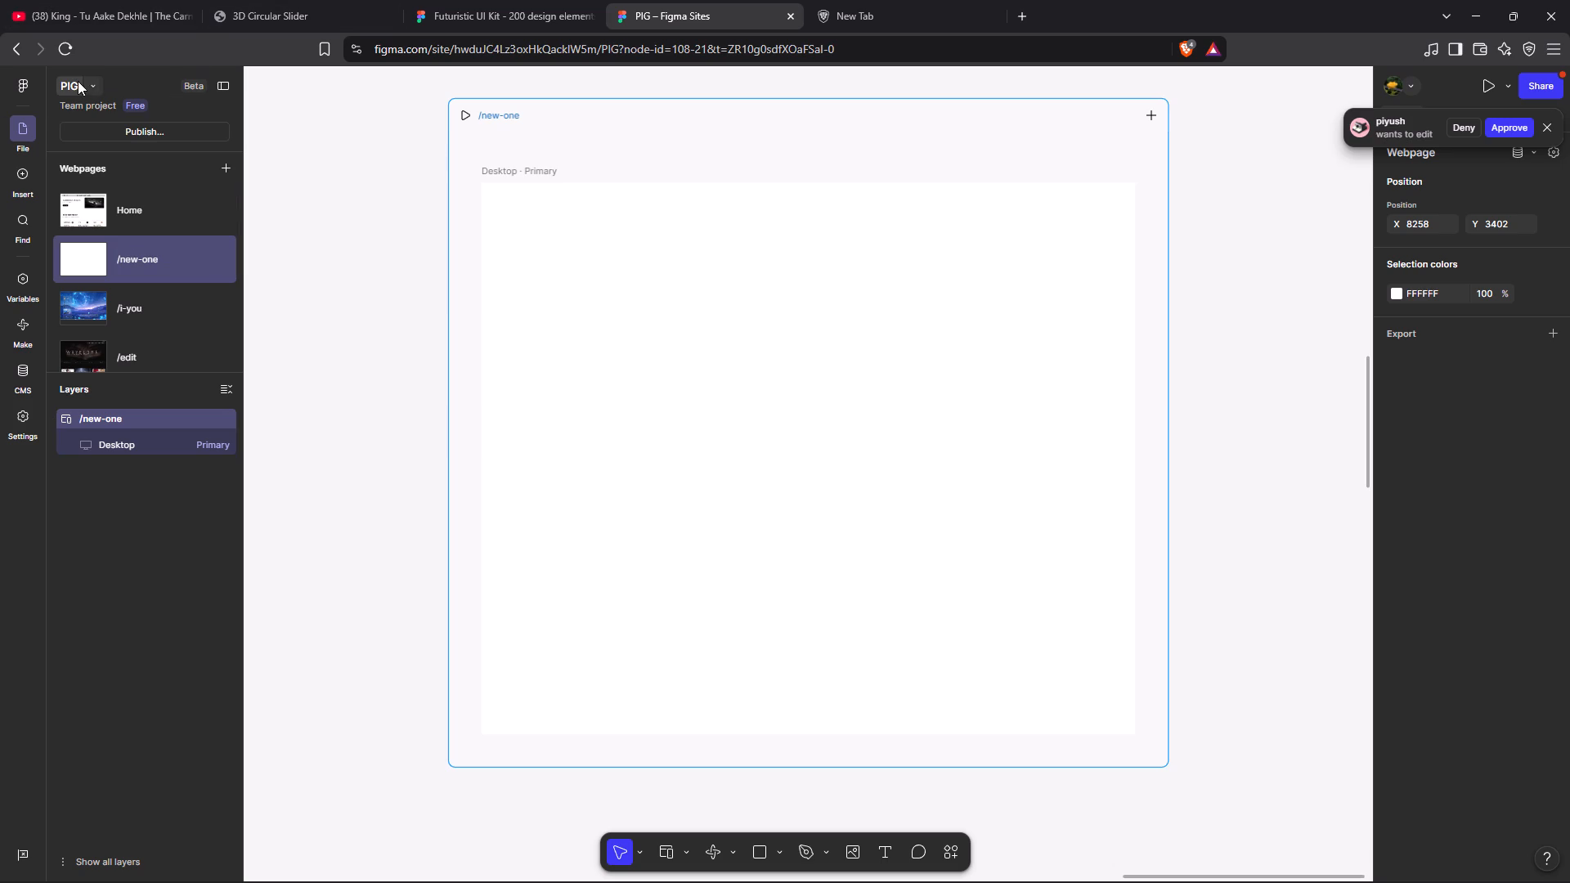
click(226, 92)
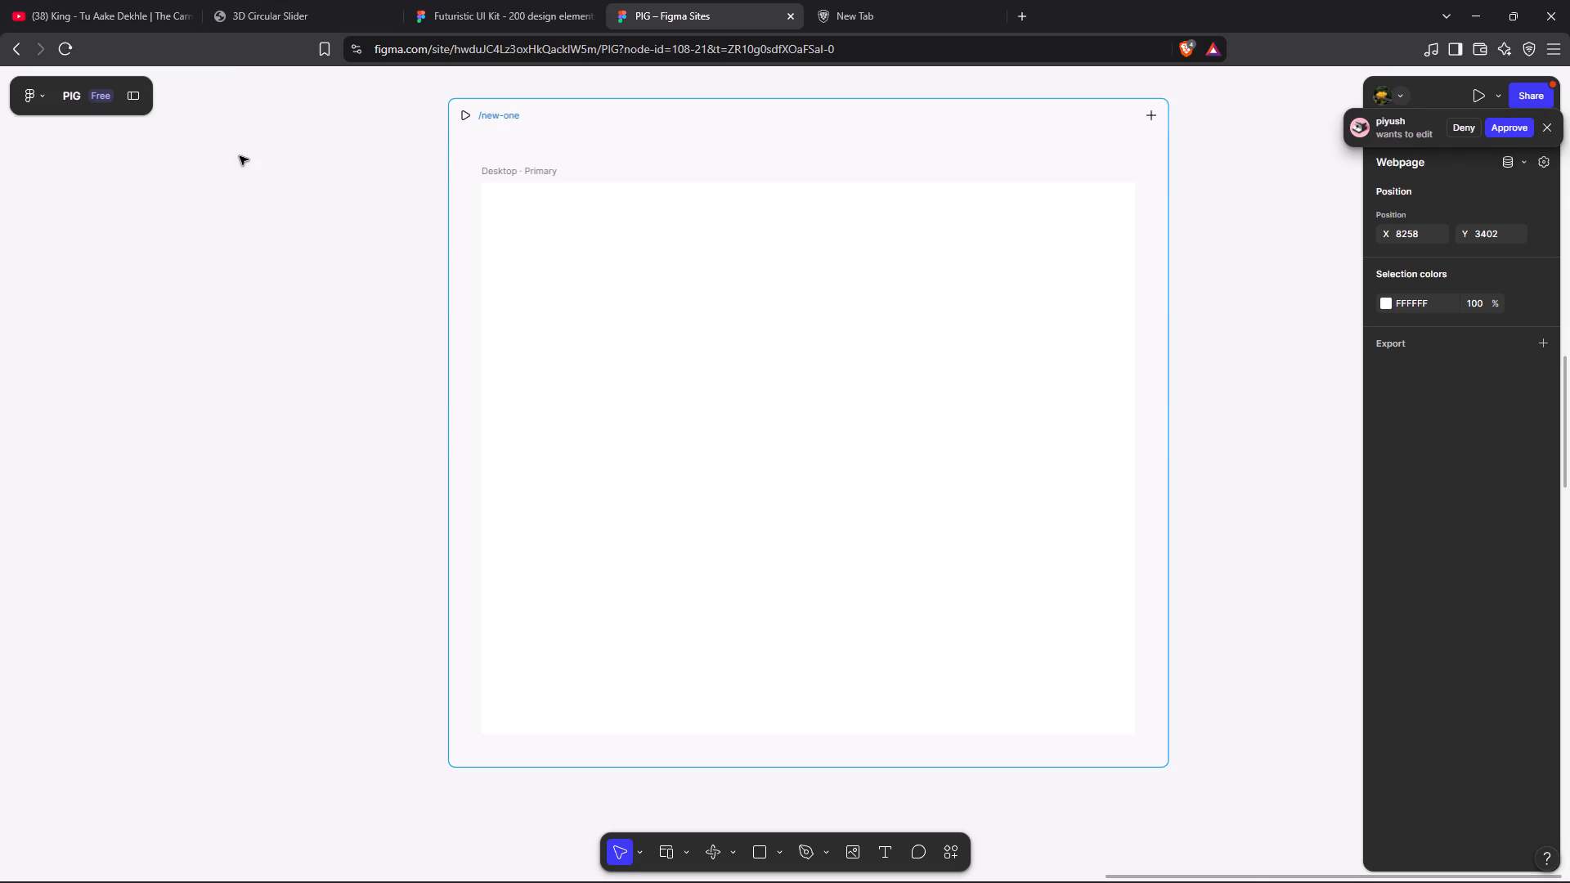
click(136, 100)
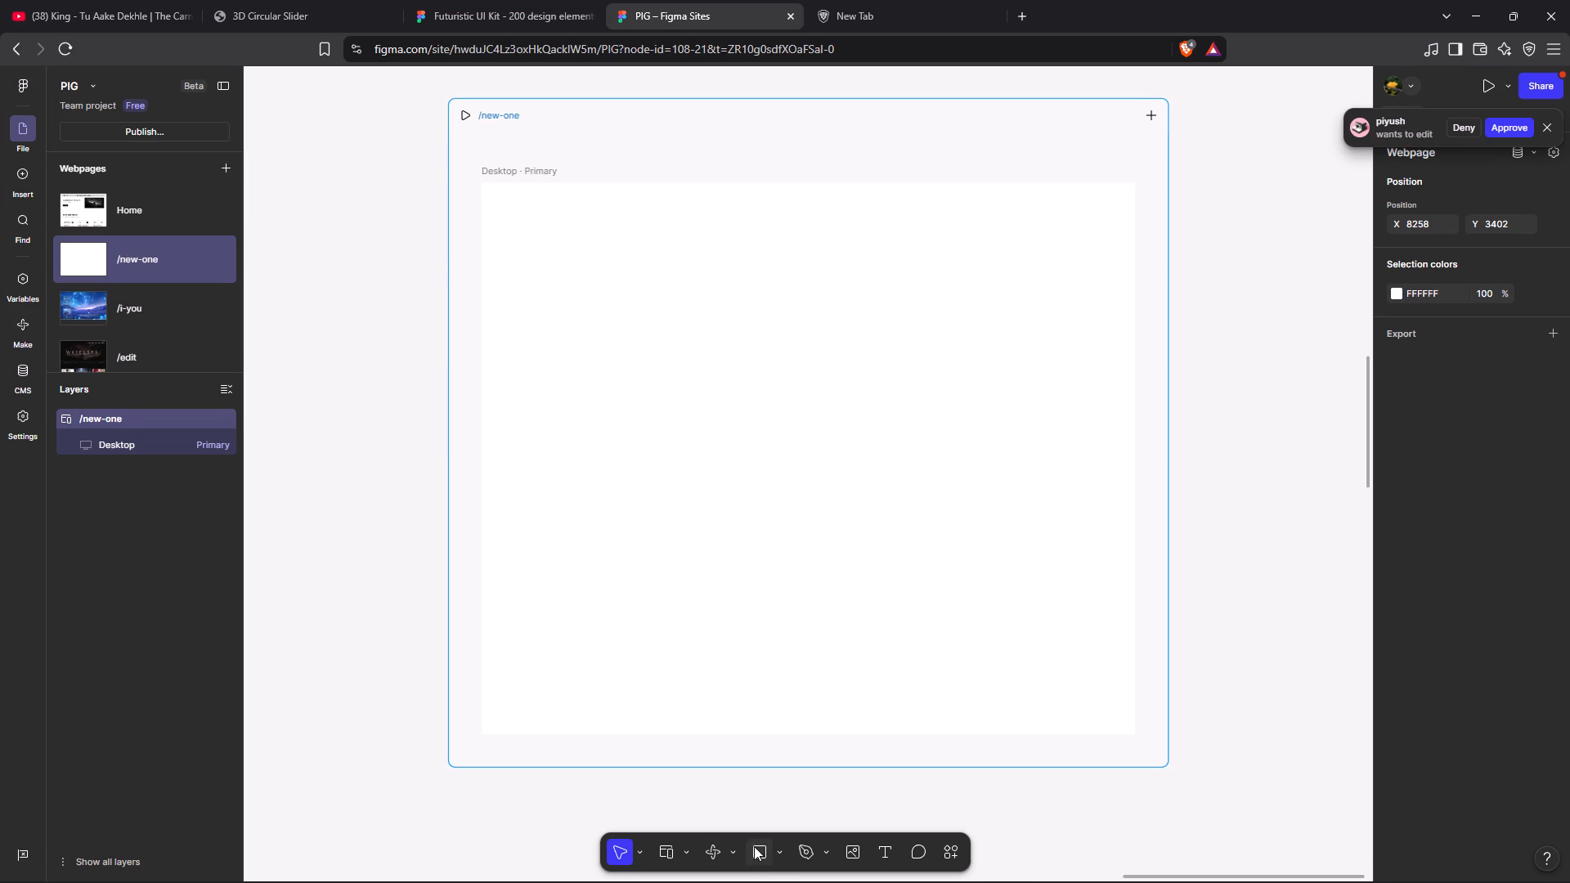
Add a code layer inside the Desktop frame of the /new-one page and look over its default main.tsx code.
click(733, 851)
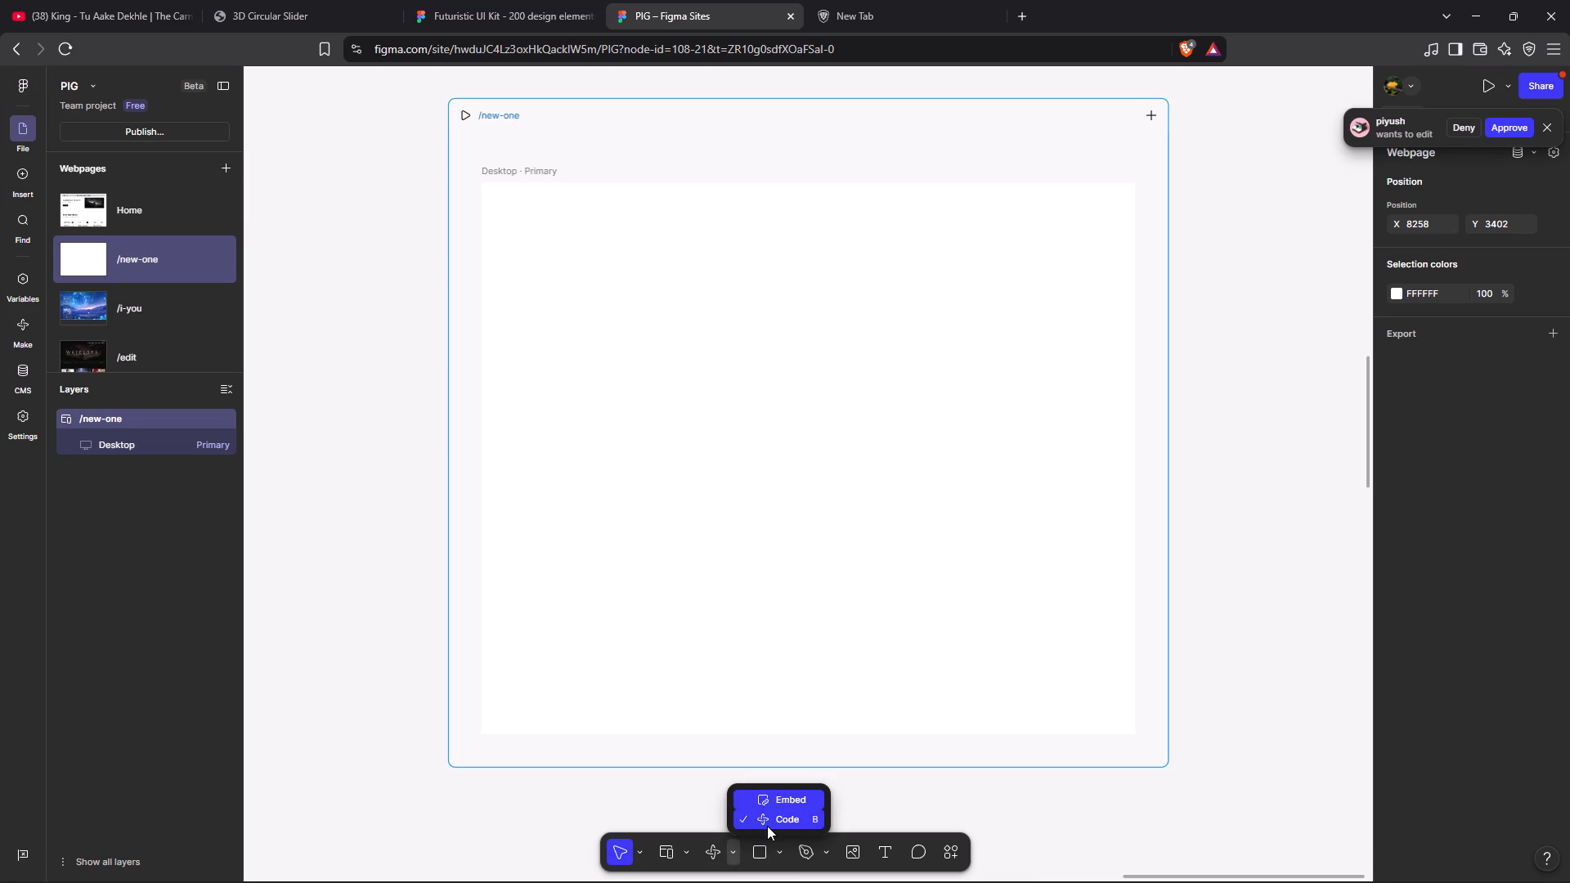
click(772, 824)
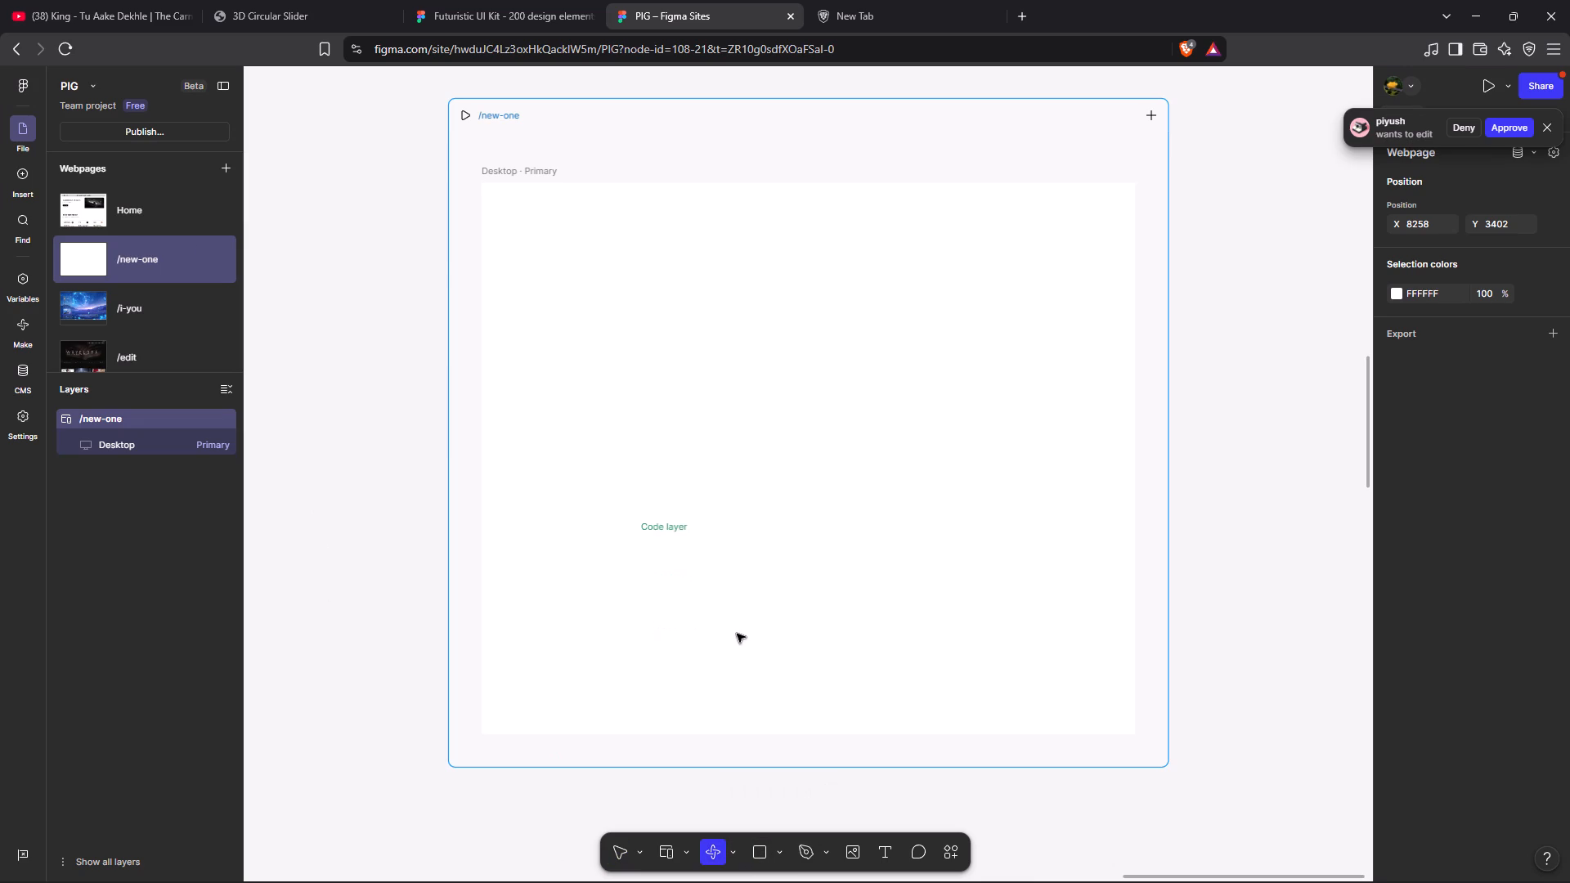
click(708, 499)
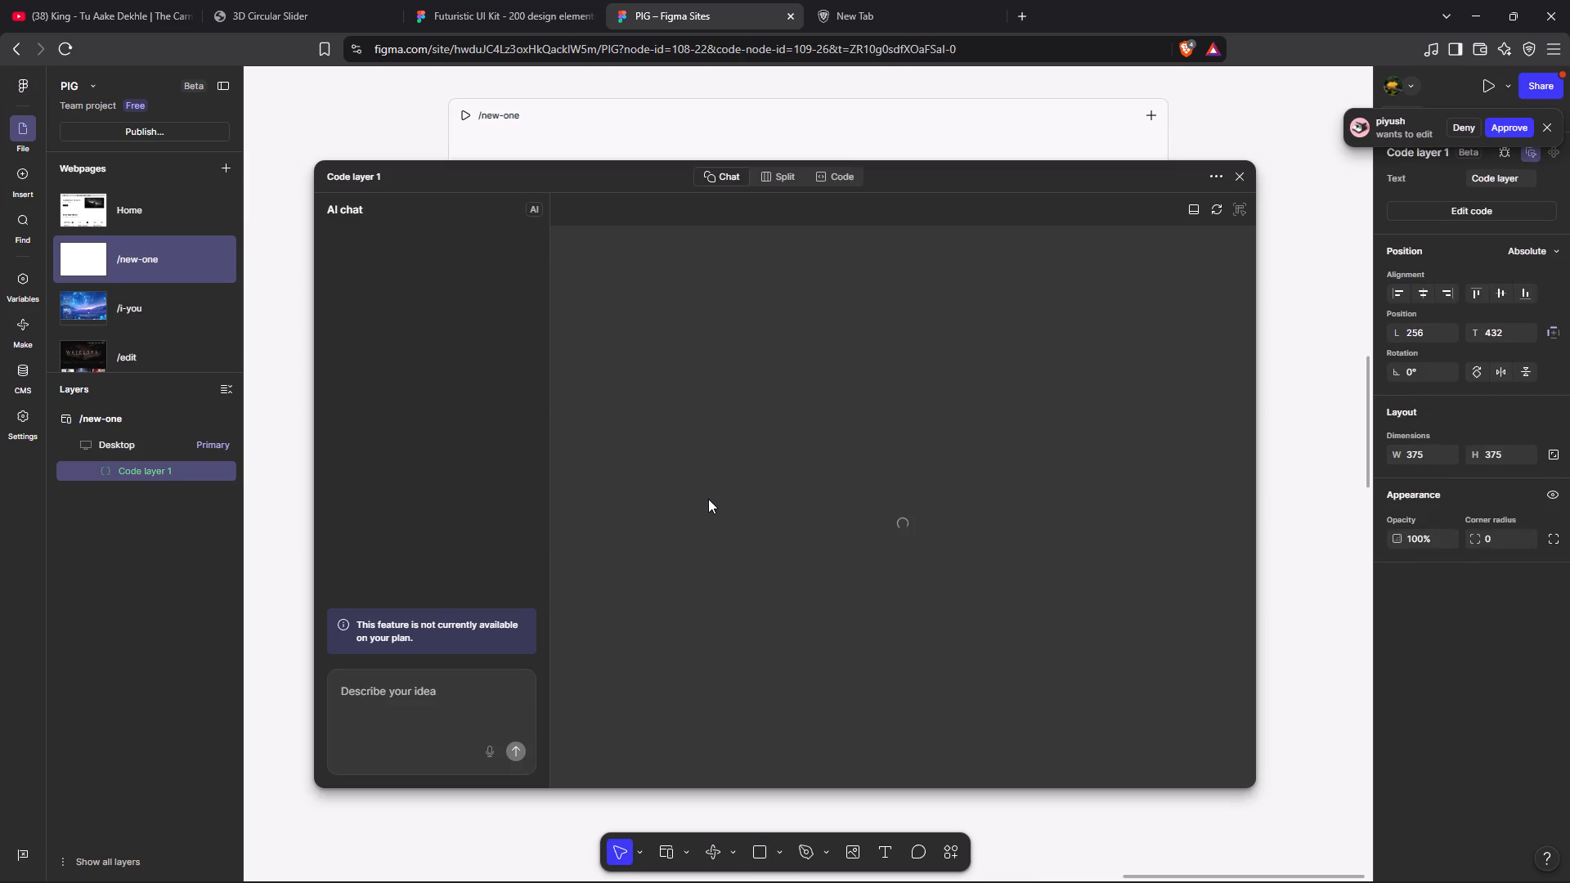
click(823, 169)
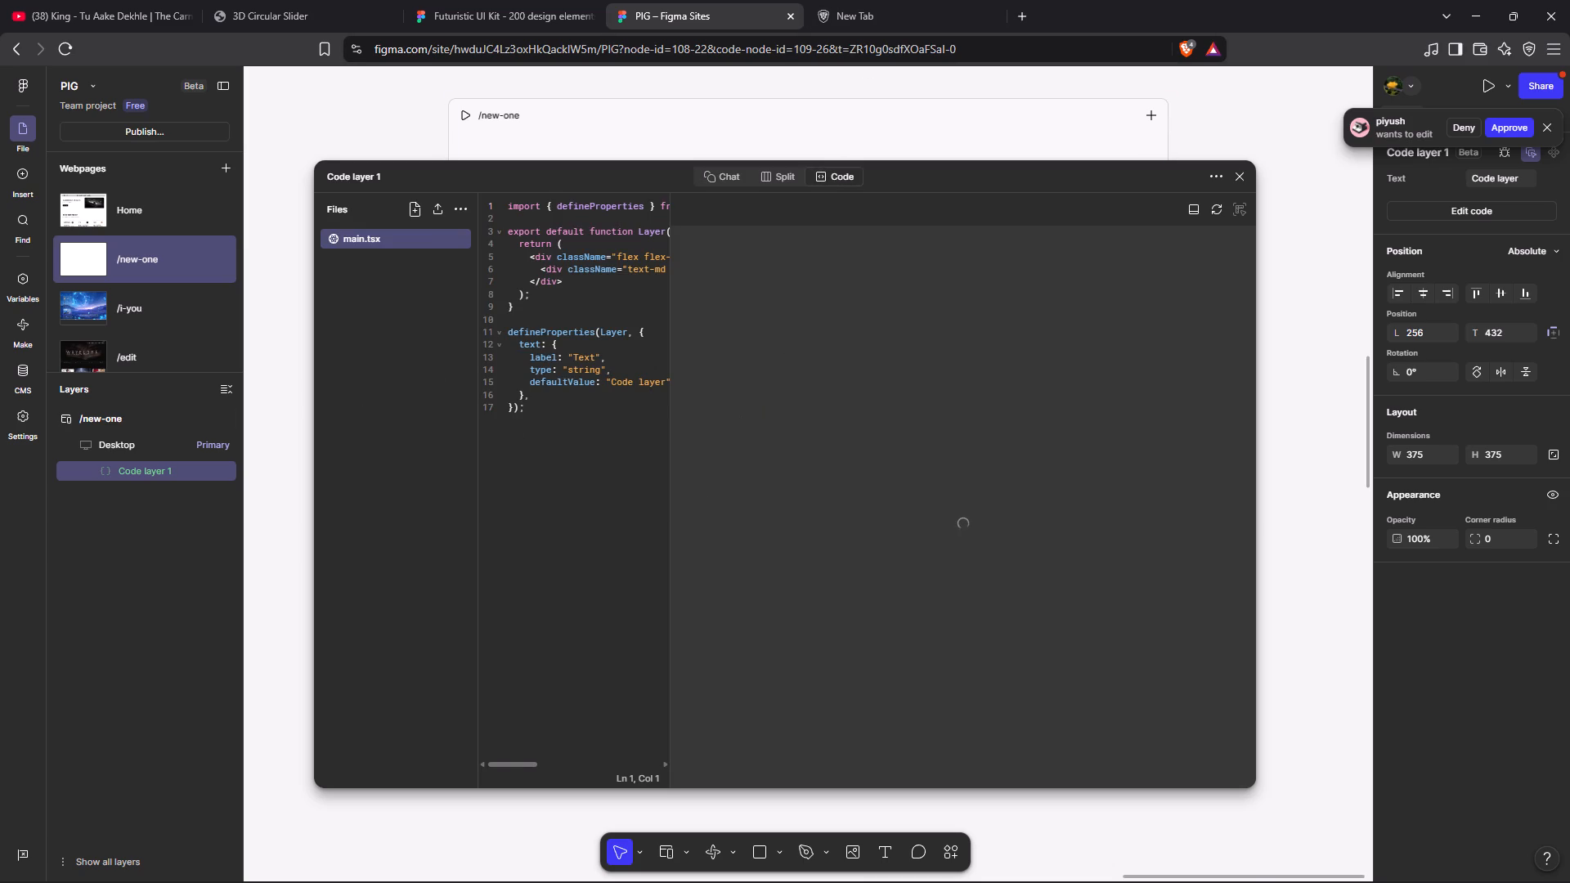
drag(574, 423, 508, 192)
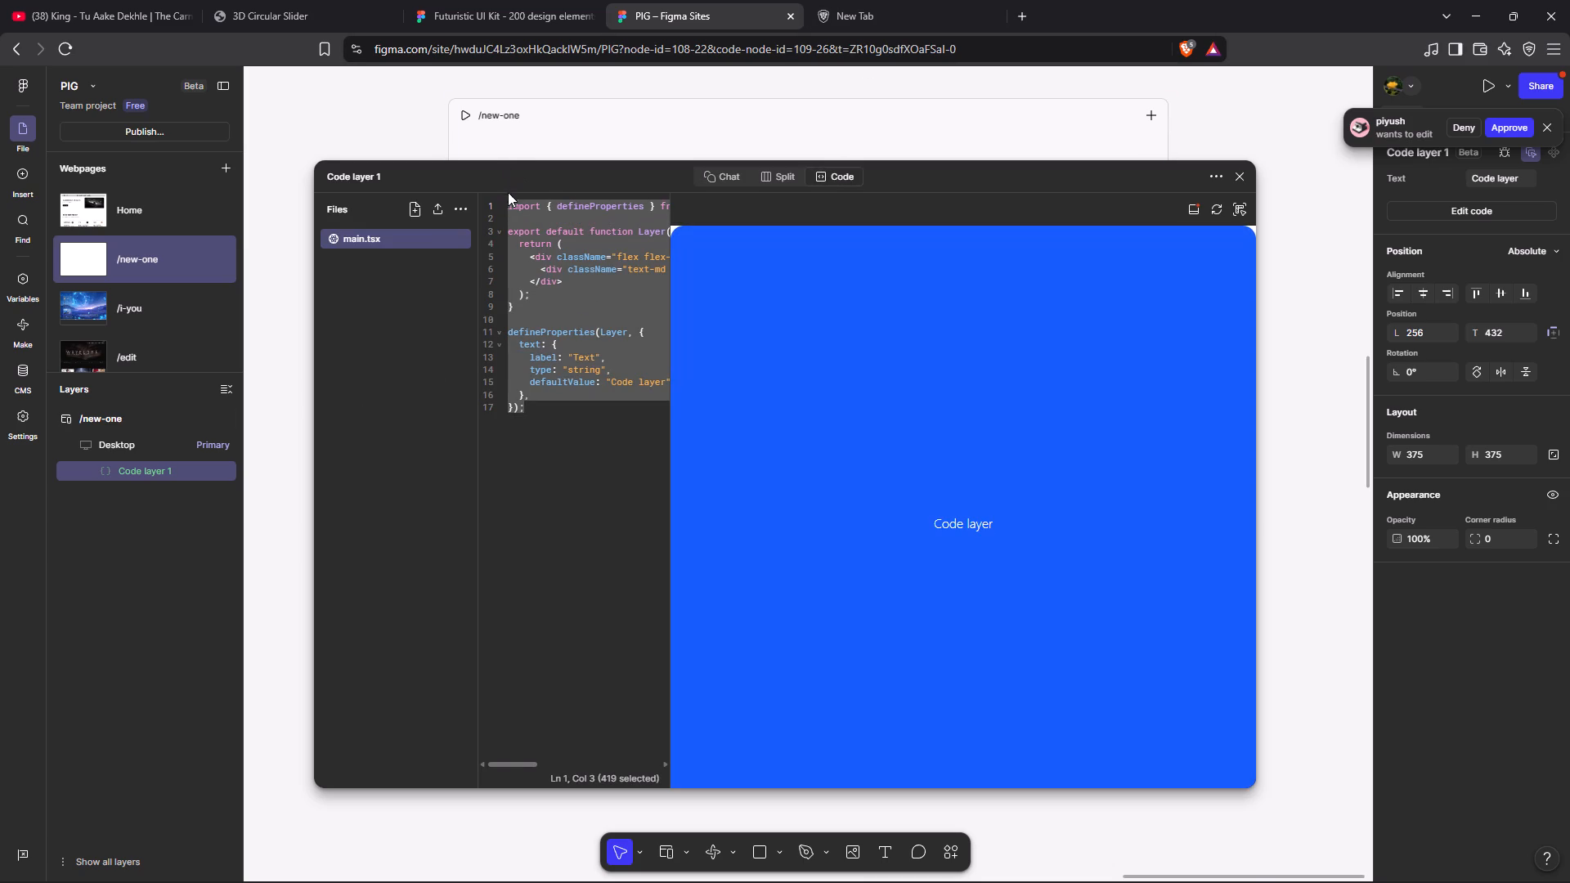
drag(508, 192, 789, 203)
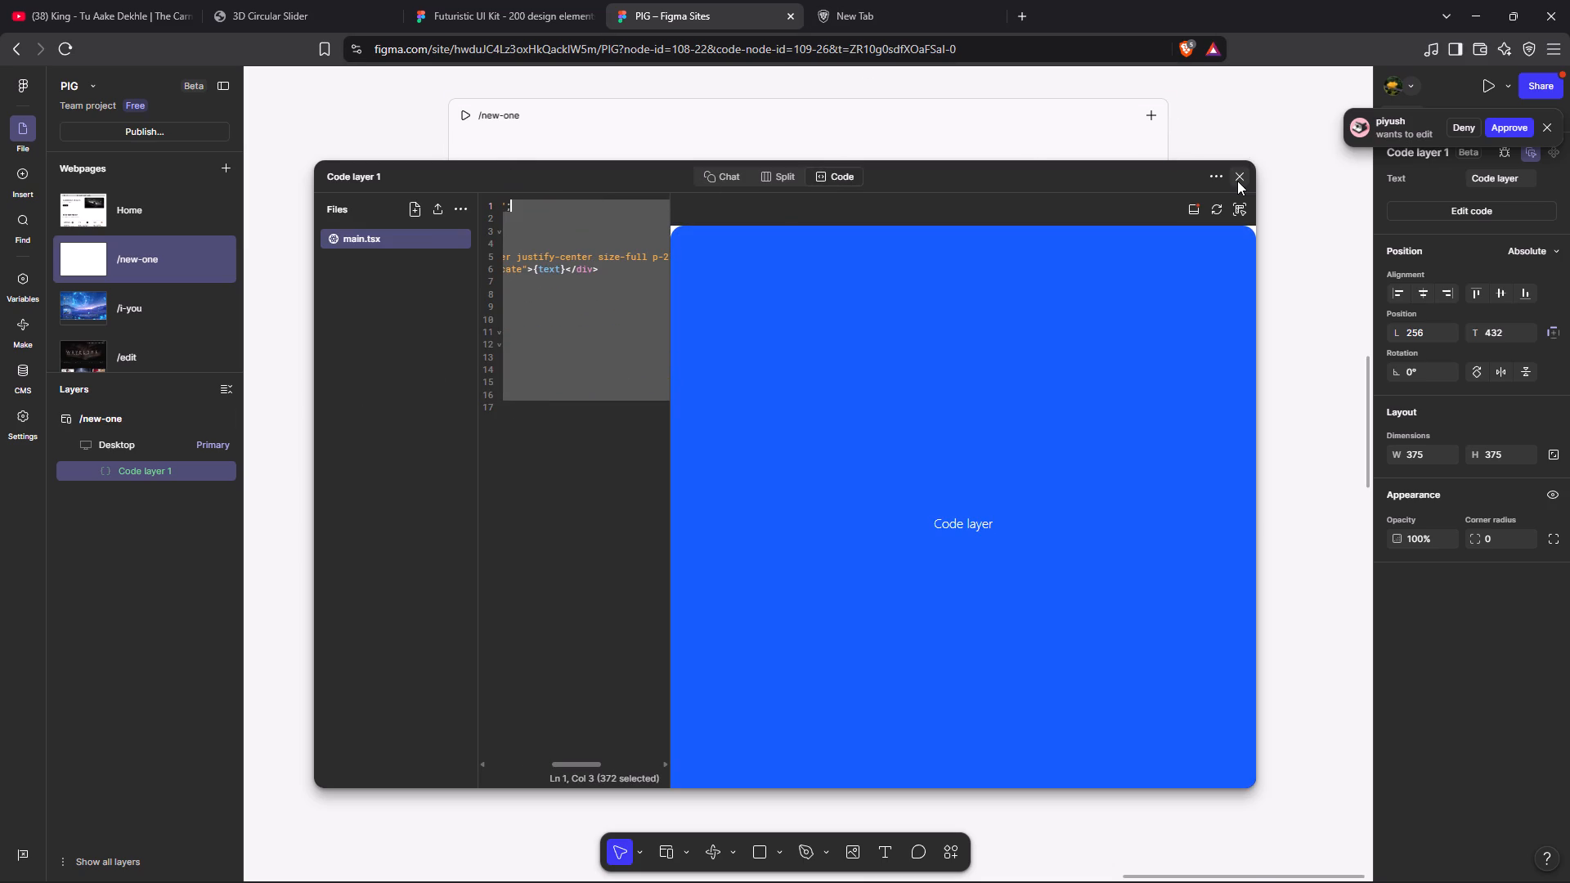
click(1237, 181)
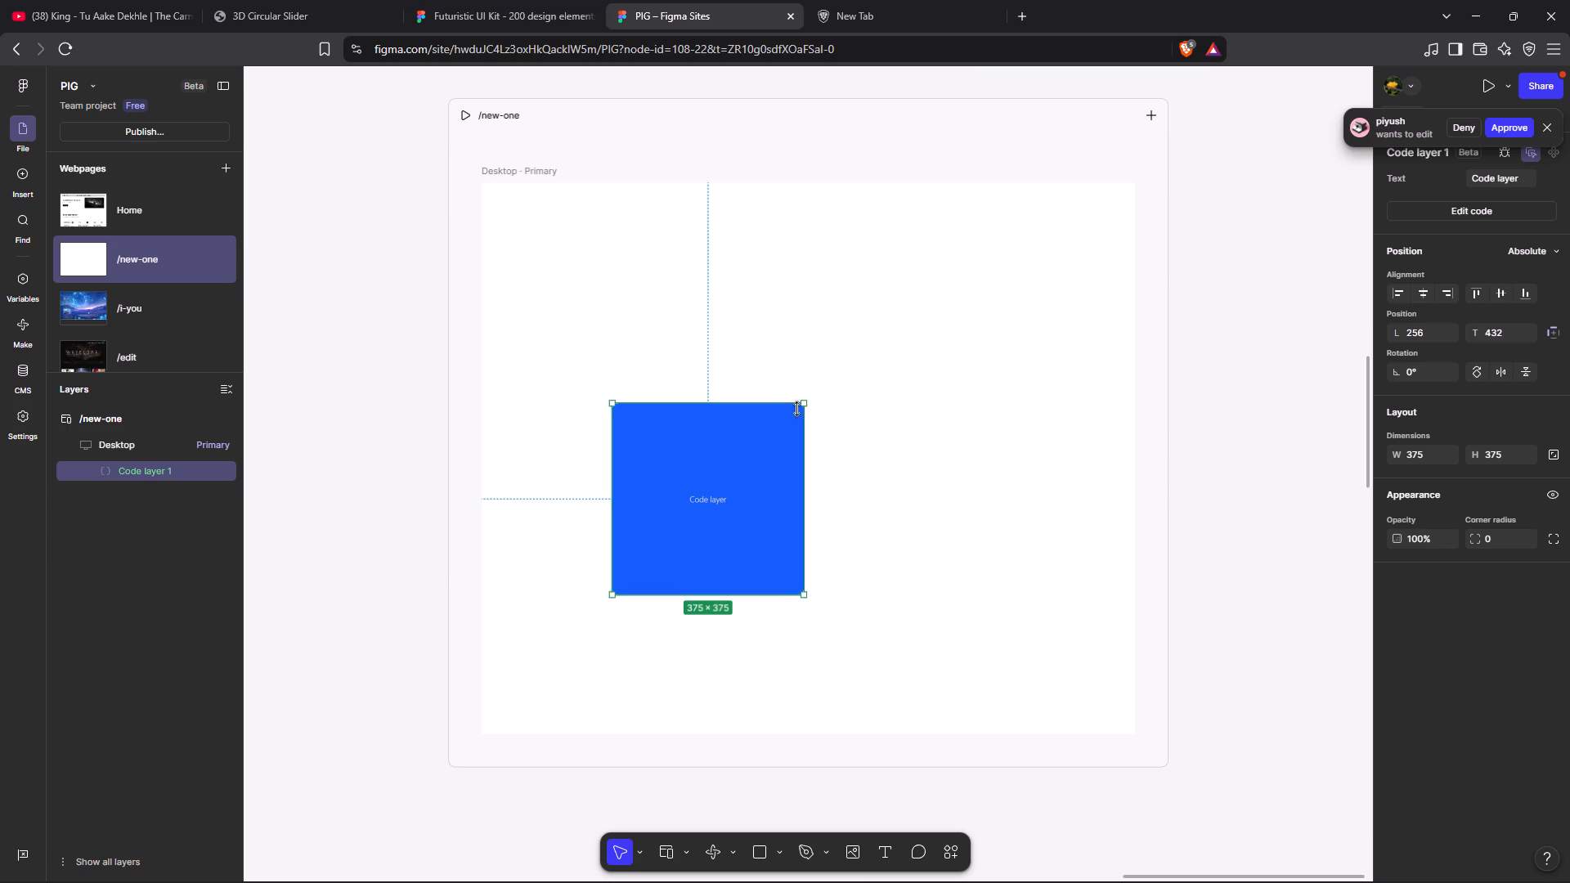
Enlarge the code layer to about 1269 × 1080 so it covers nearly the whole Desktop frame.
drag(803, 405, 1124, 182)
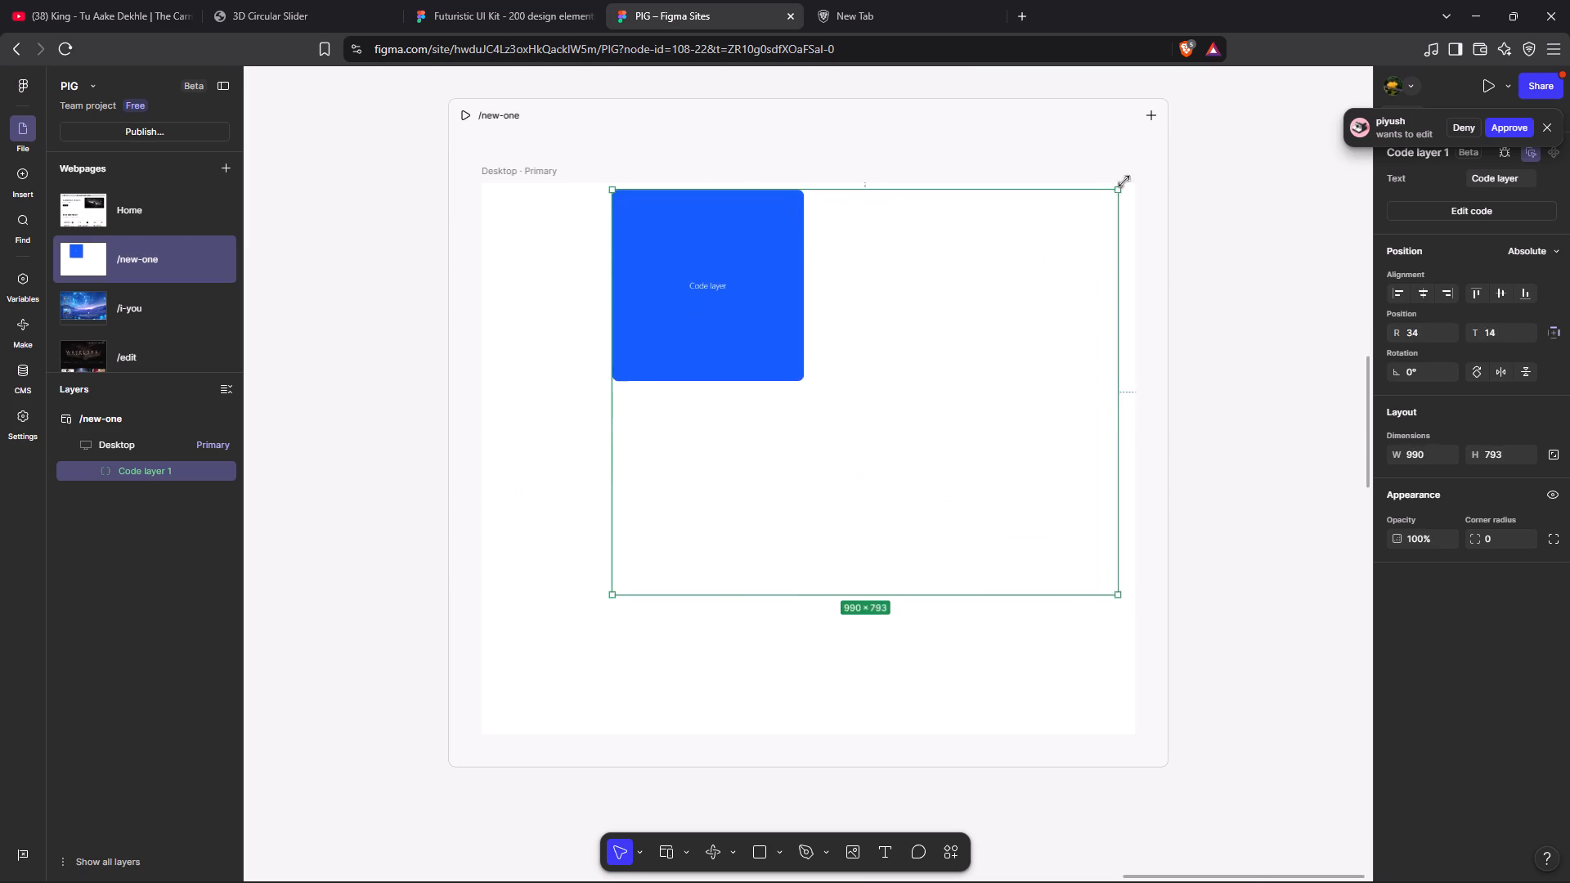
drag(1124, 182, 1132, 182)
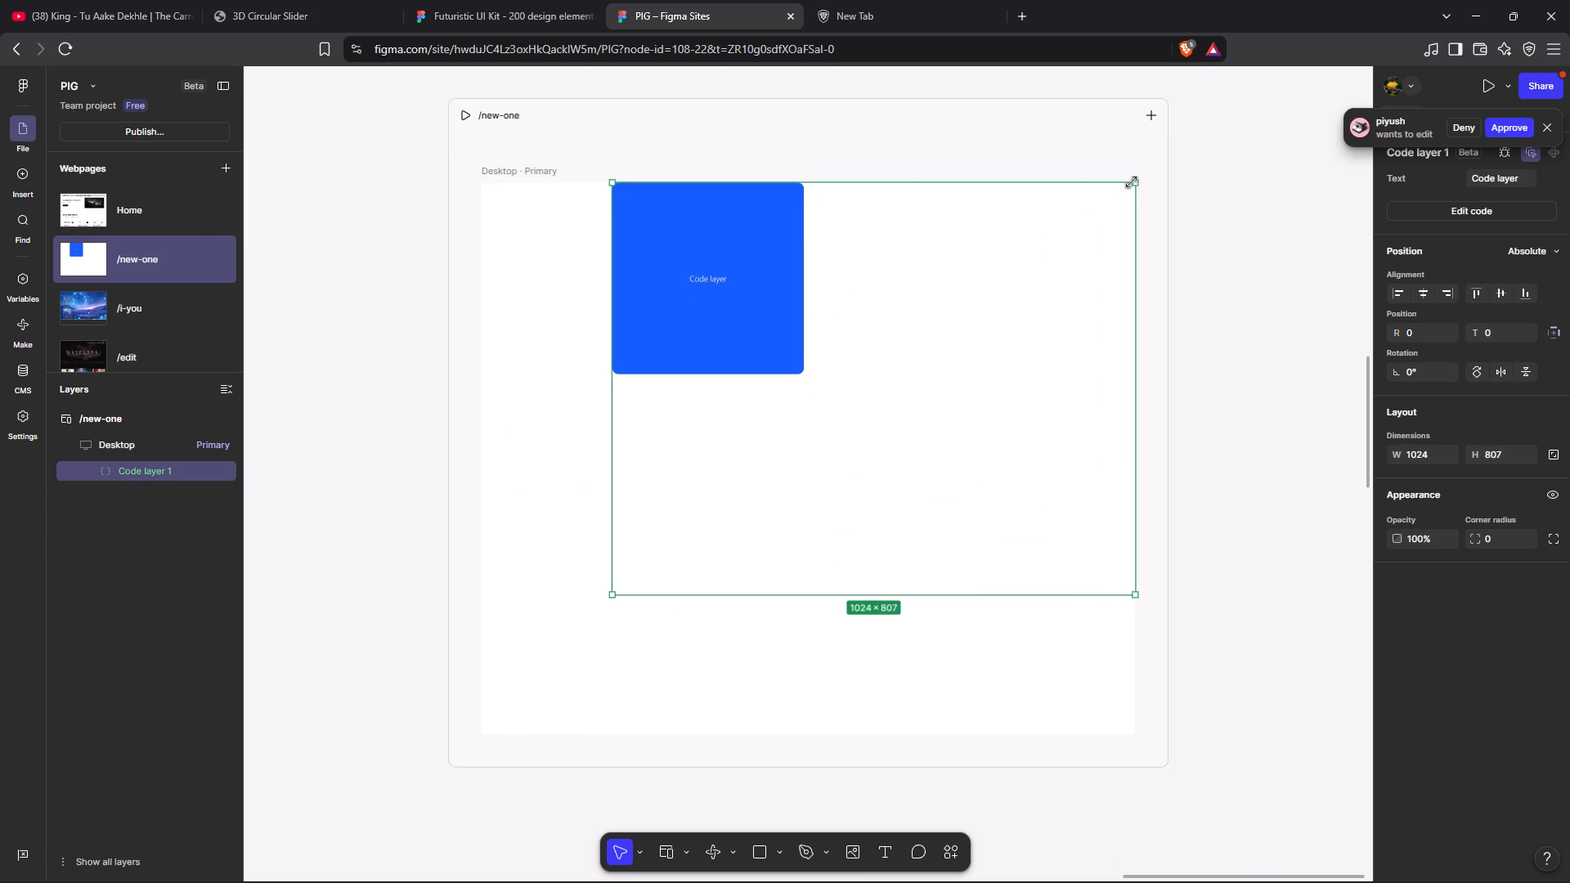
drag(614, 593, 527, 605)
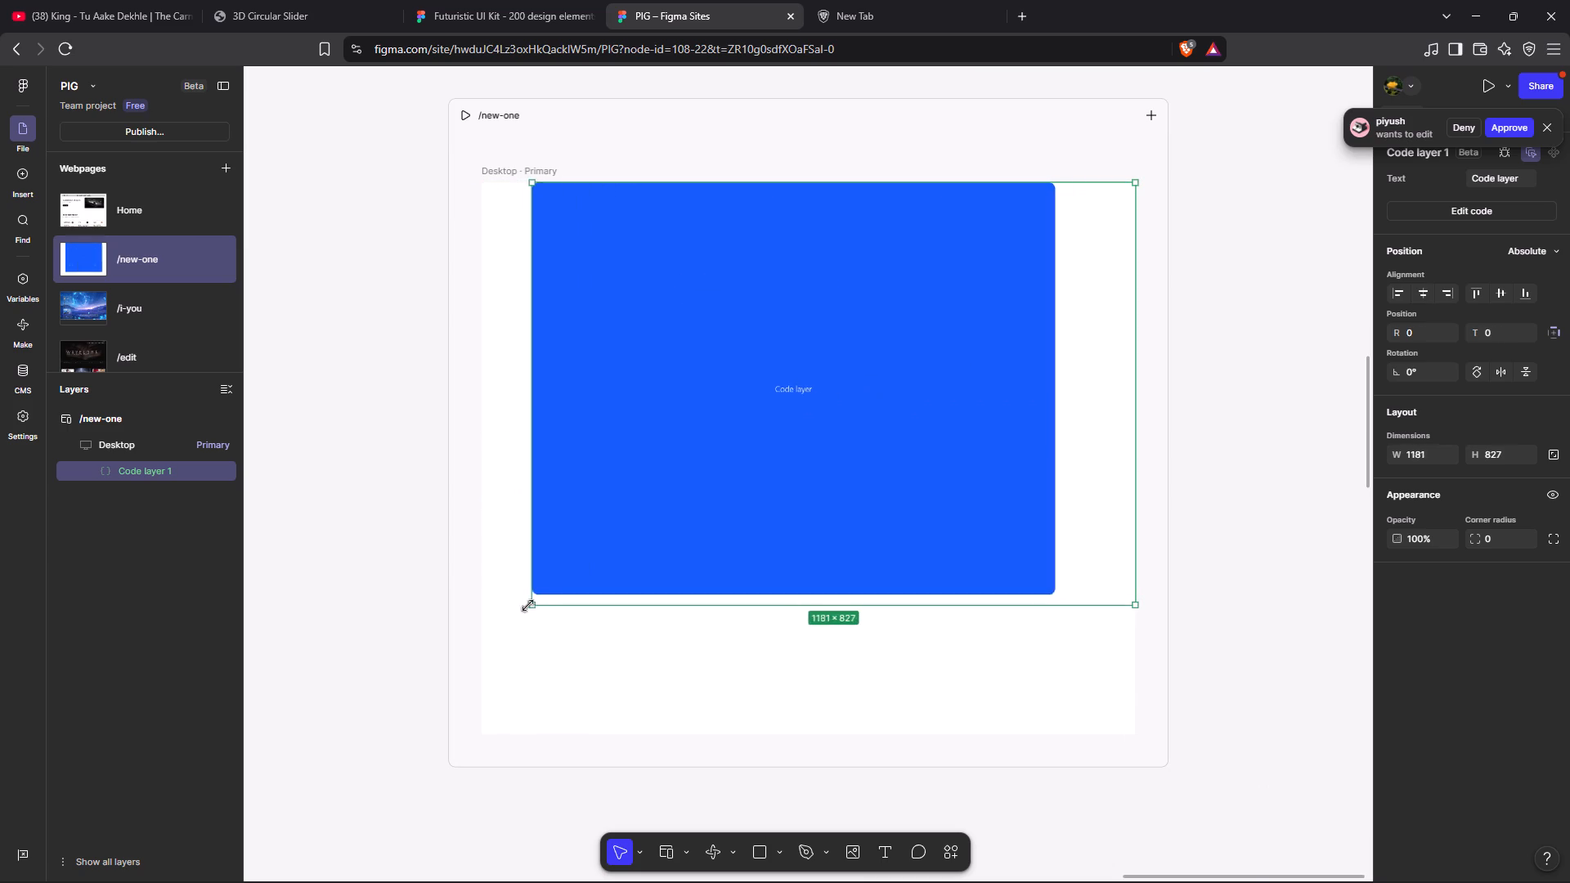
drag(527, 605, 487, 598)
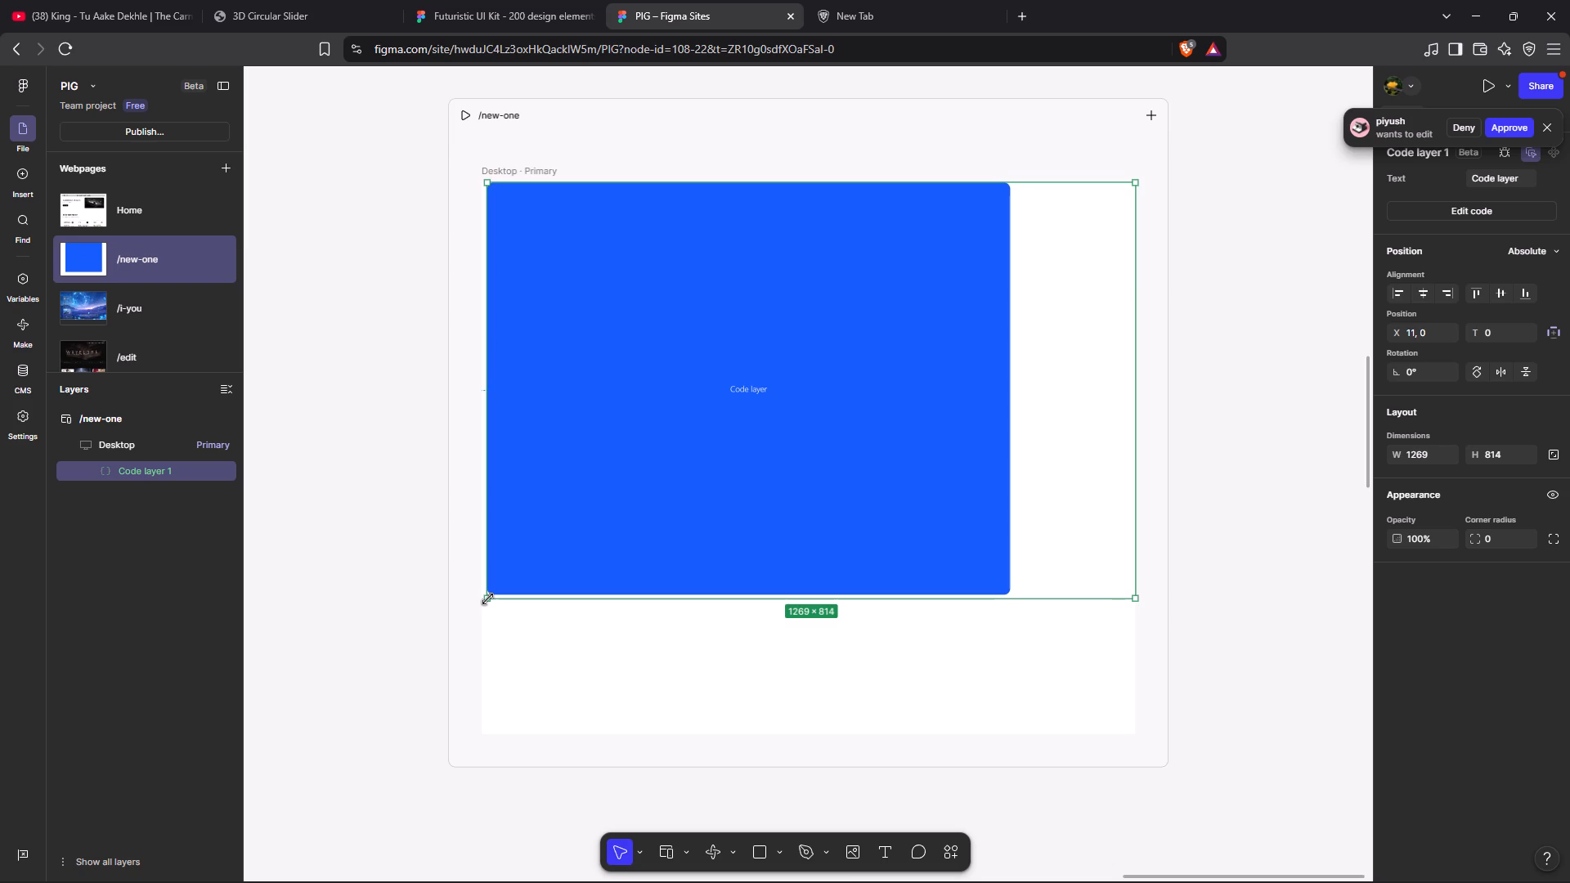
drag(751, 598, 756, 684)
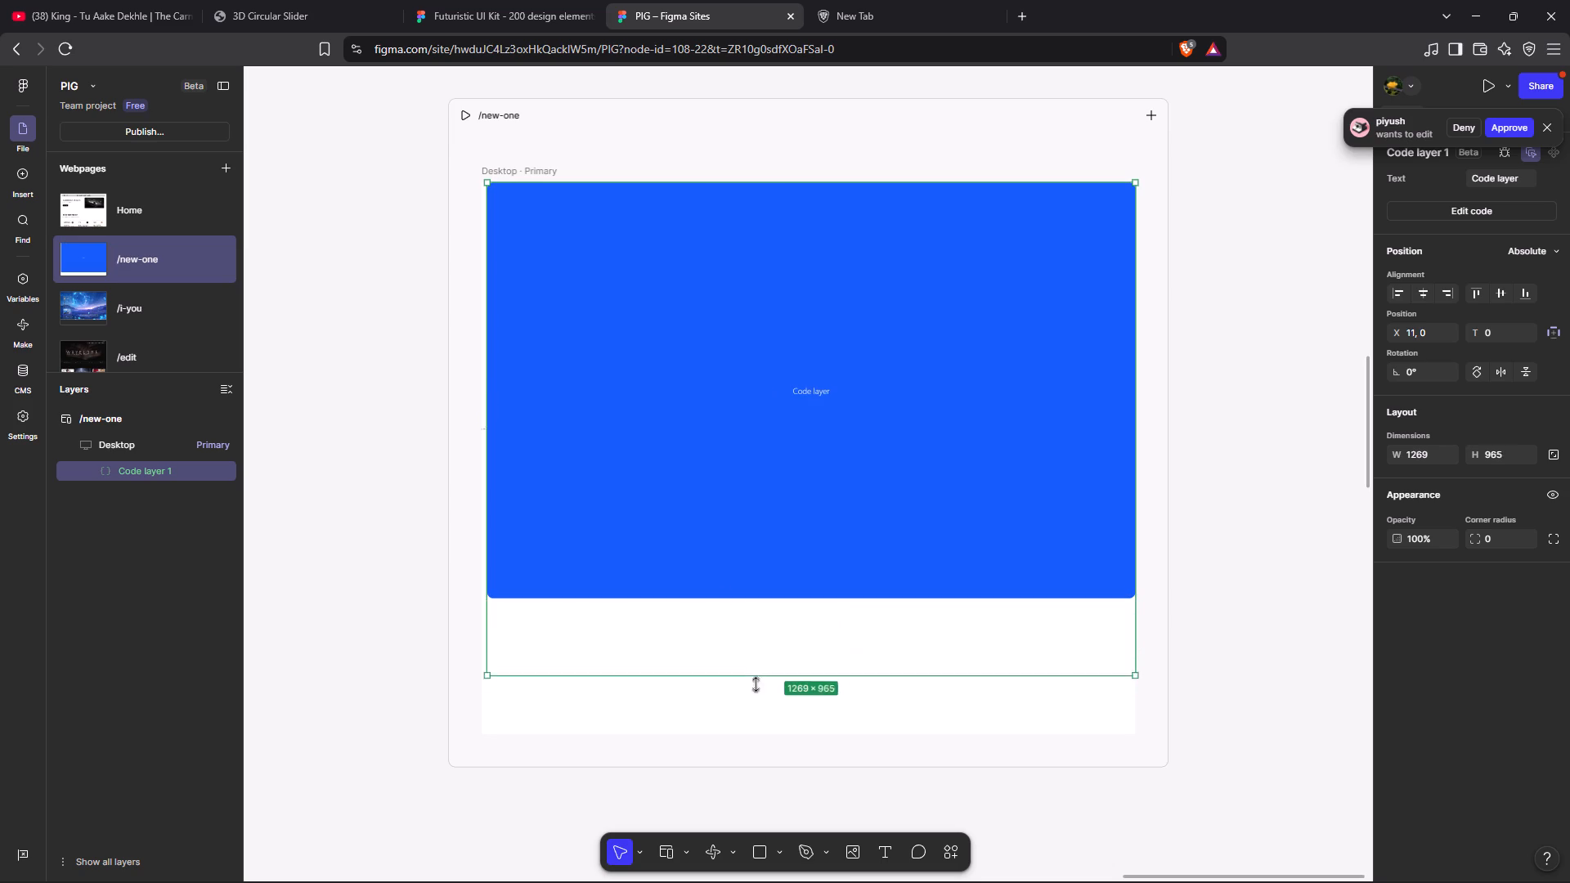
drag(756, 684, 764, 736)
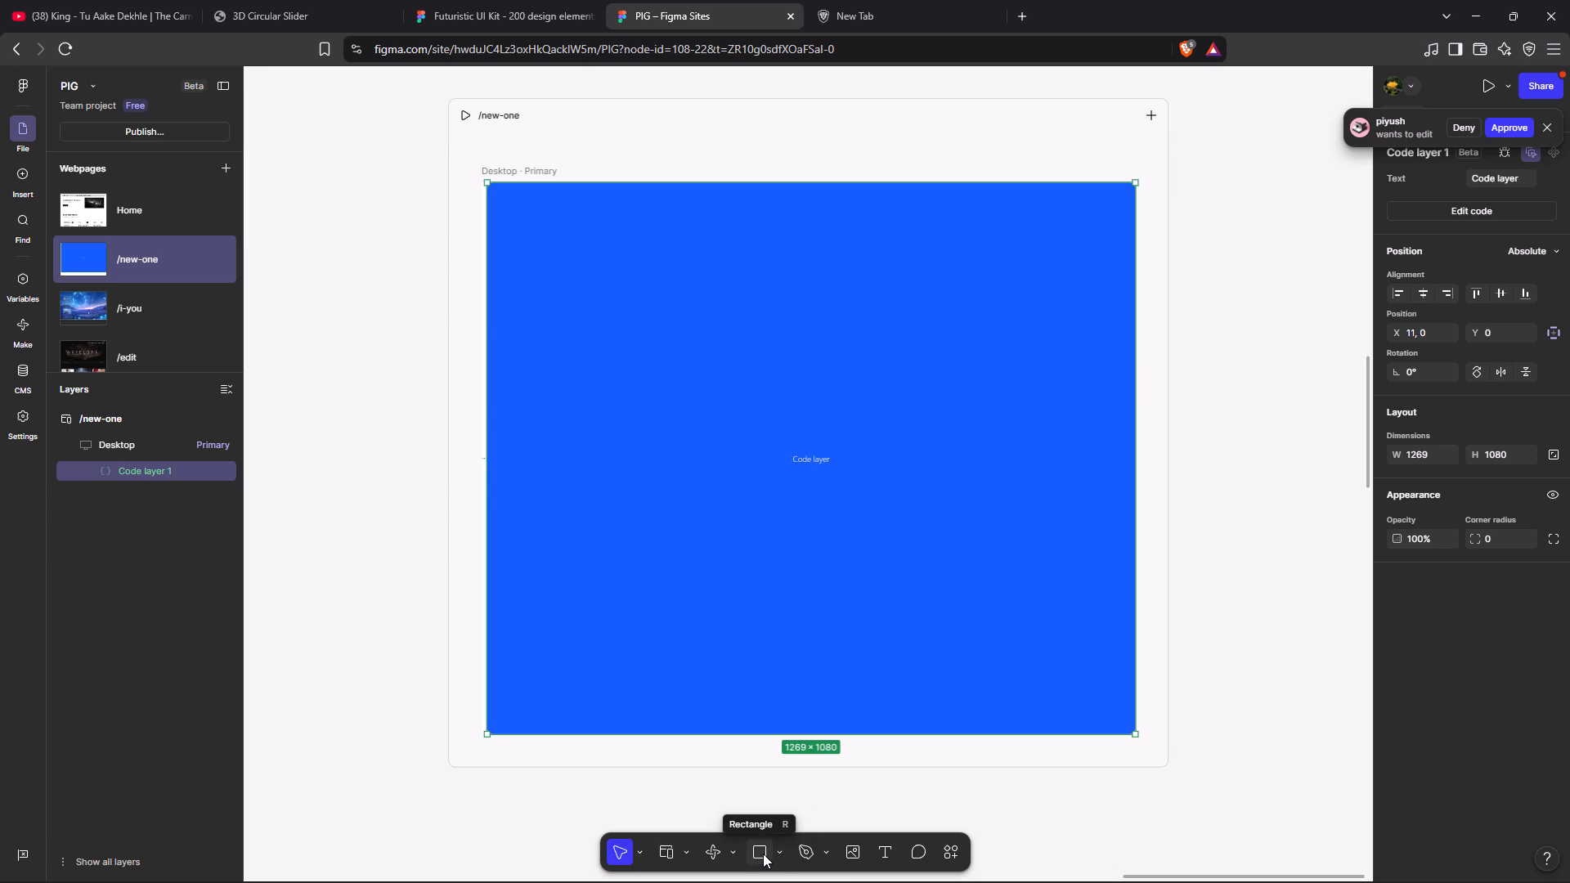
Reopen the code layer's editor, widen the code area and delete all the default code in main.tsx.
click(810, 635)
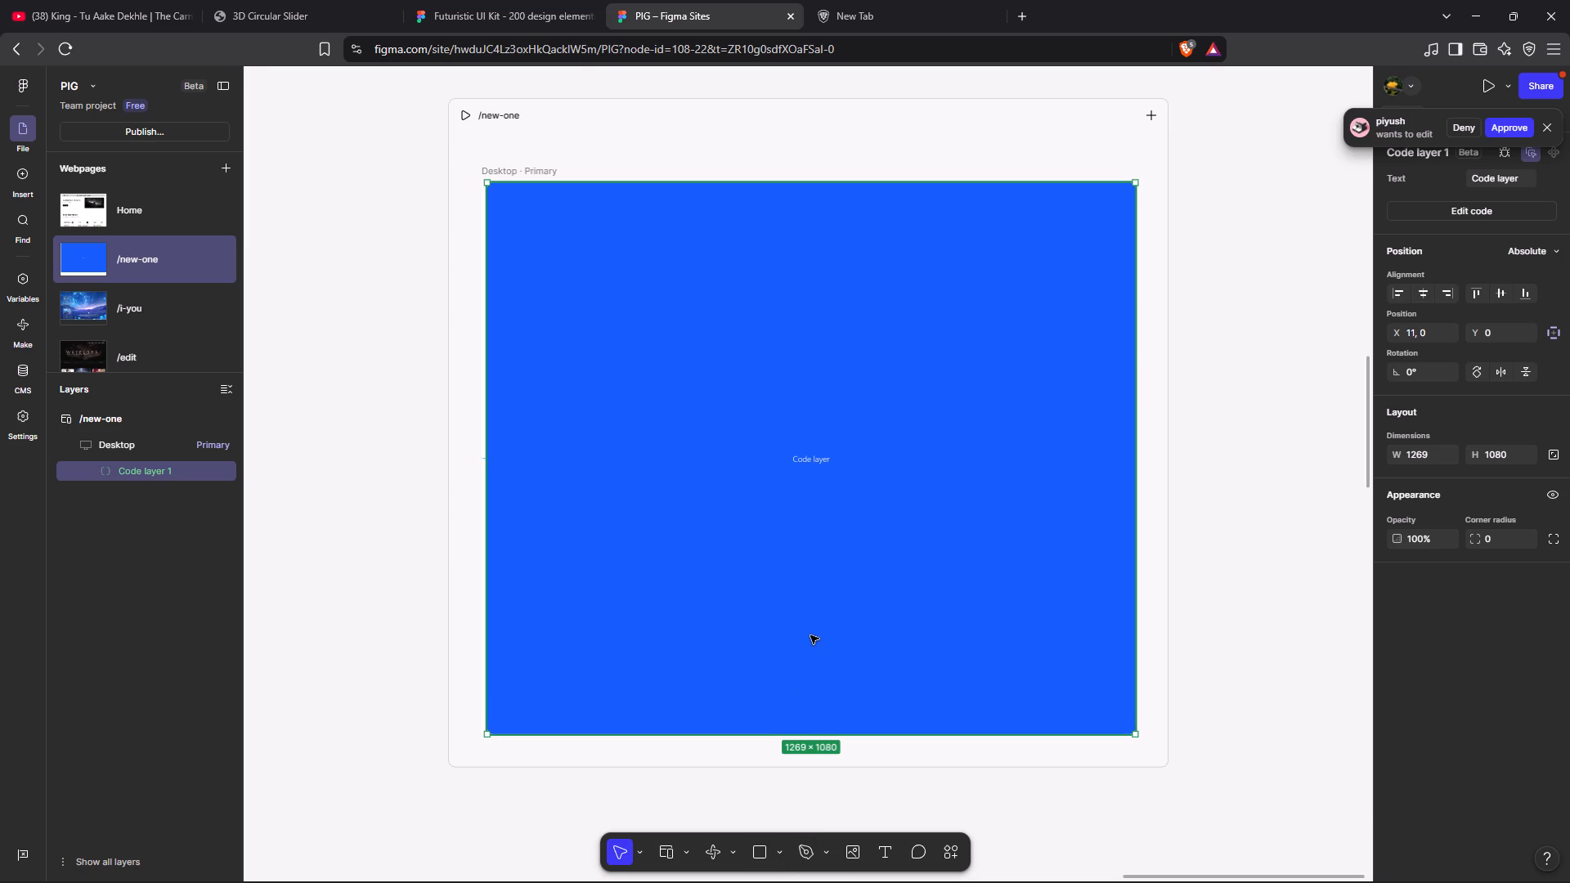
double_click(801, 526)
scroll(563, 336, right, 2)
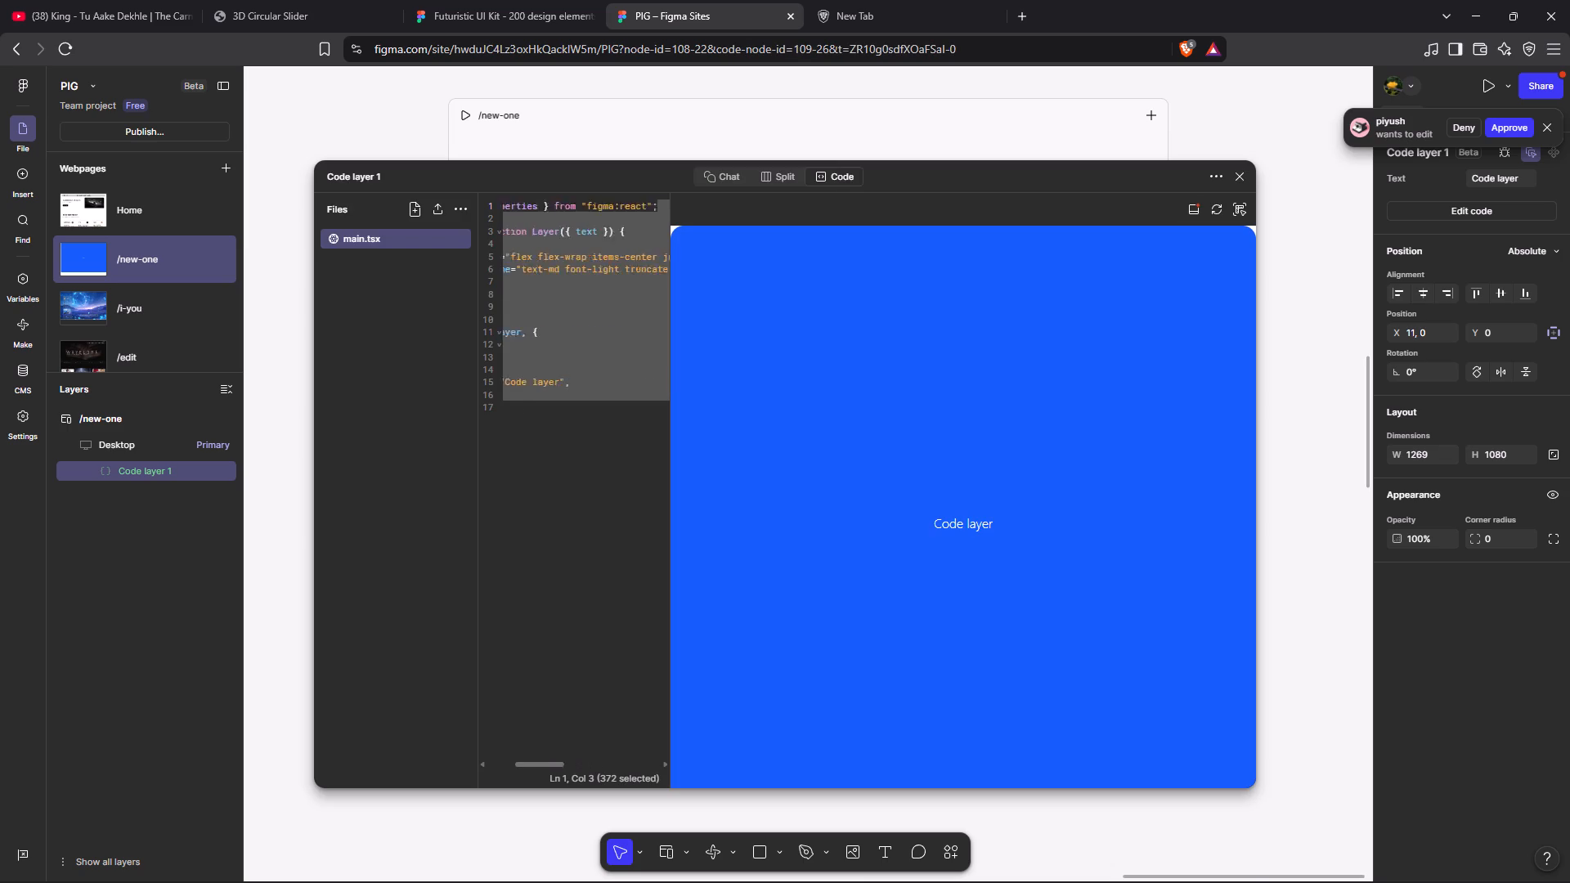
scroll(563, 336, right, 2)
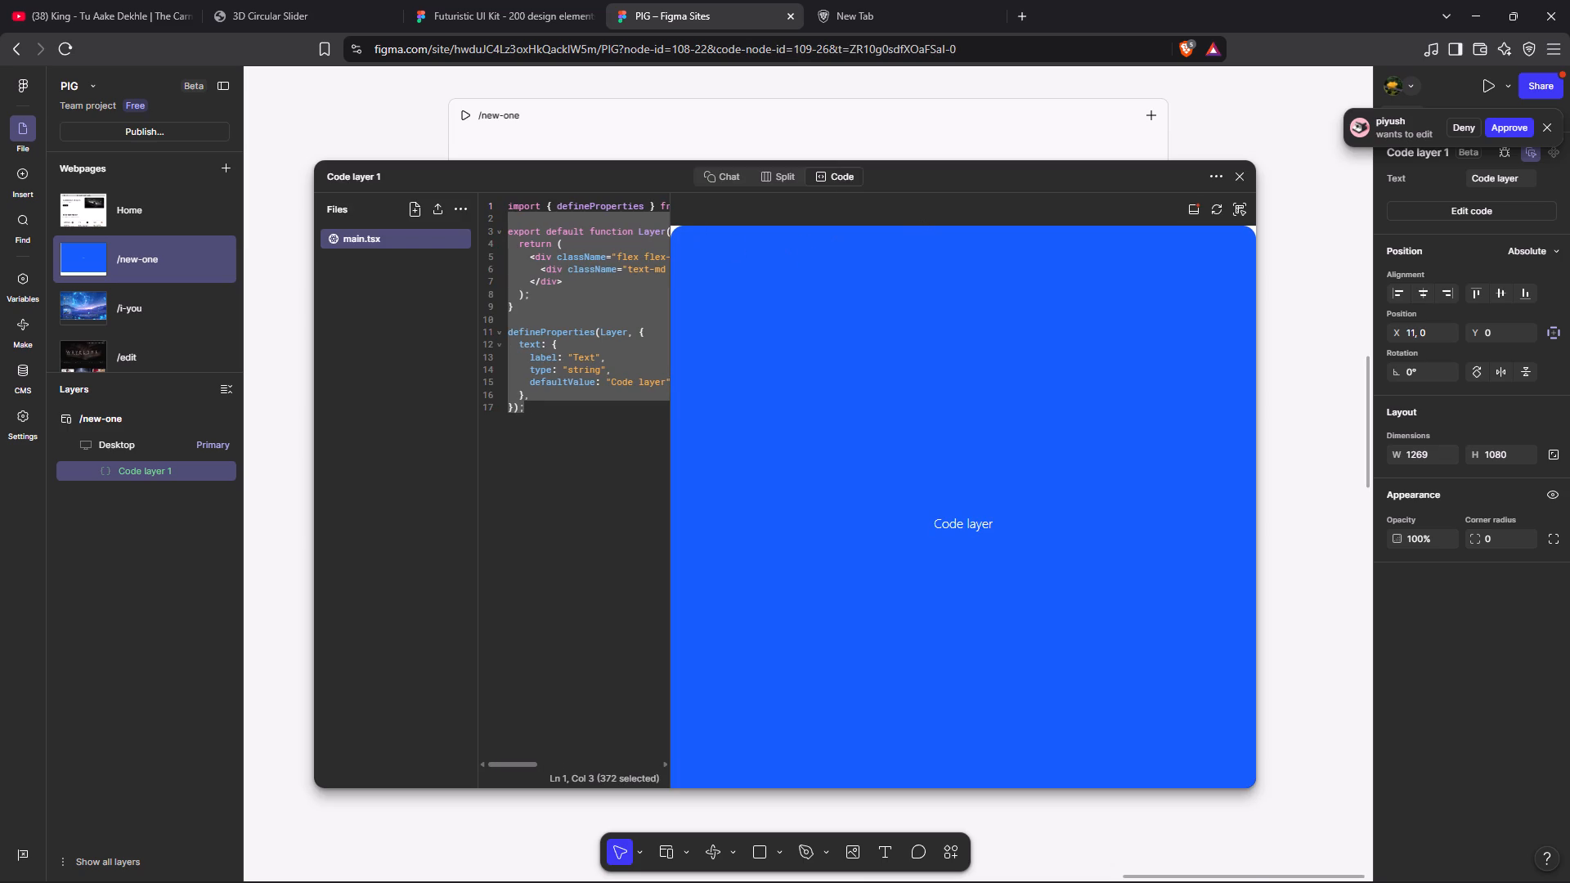
drag(668, 211, 988, 214)
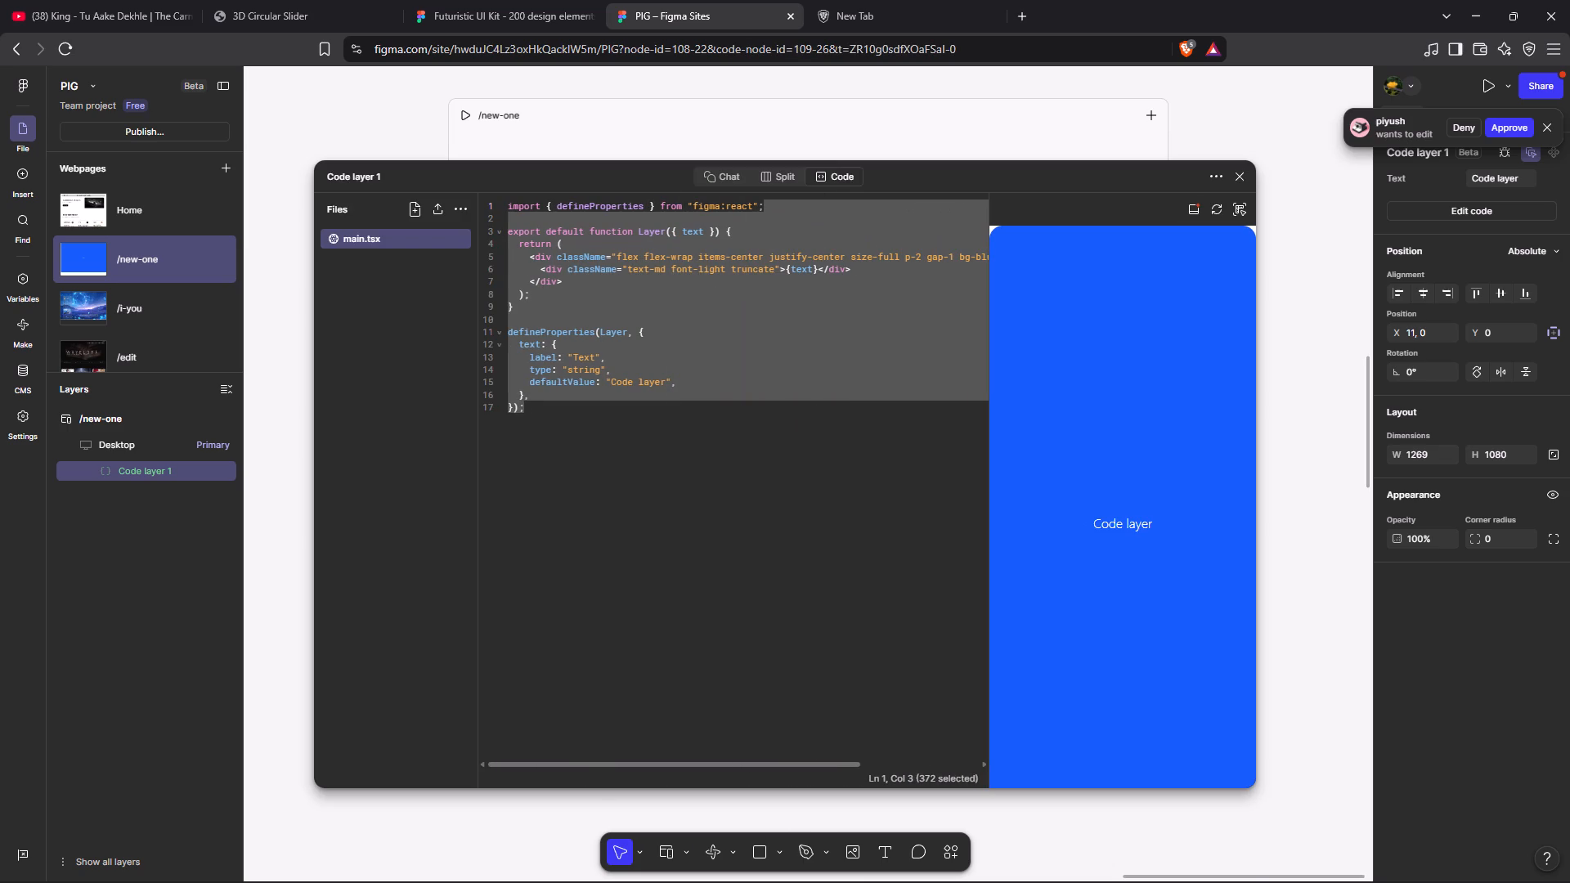
double_click(612, 417)
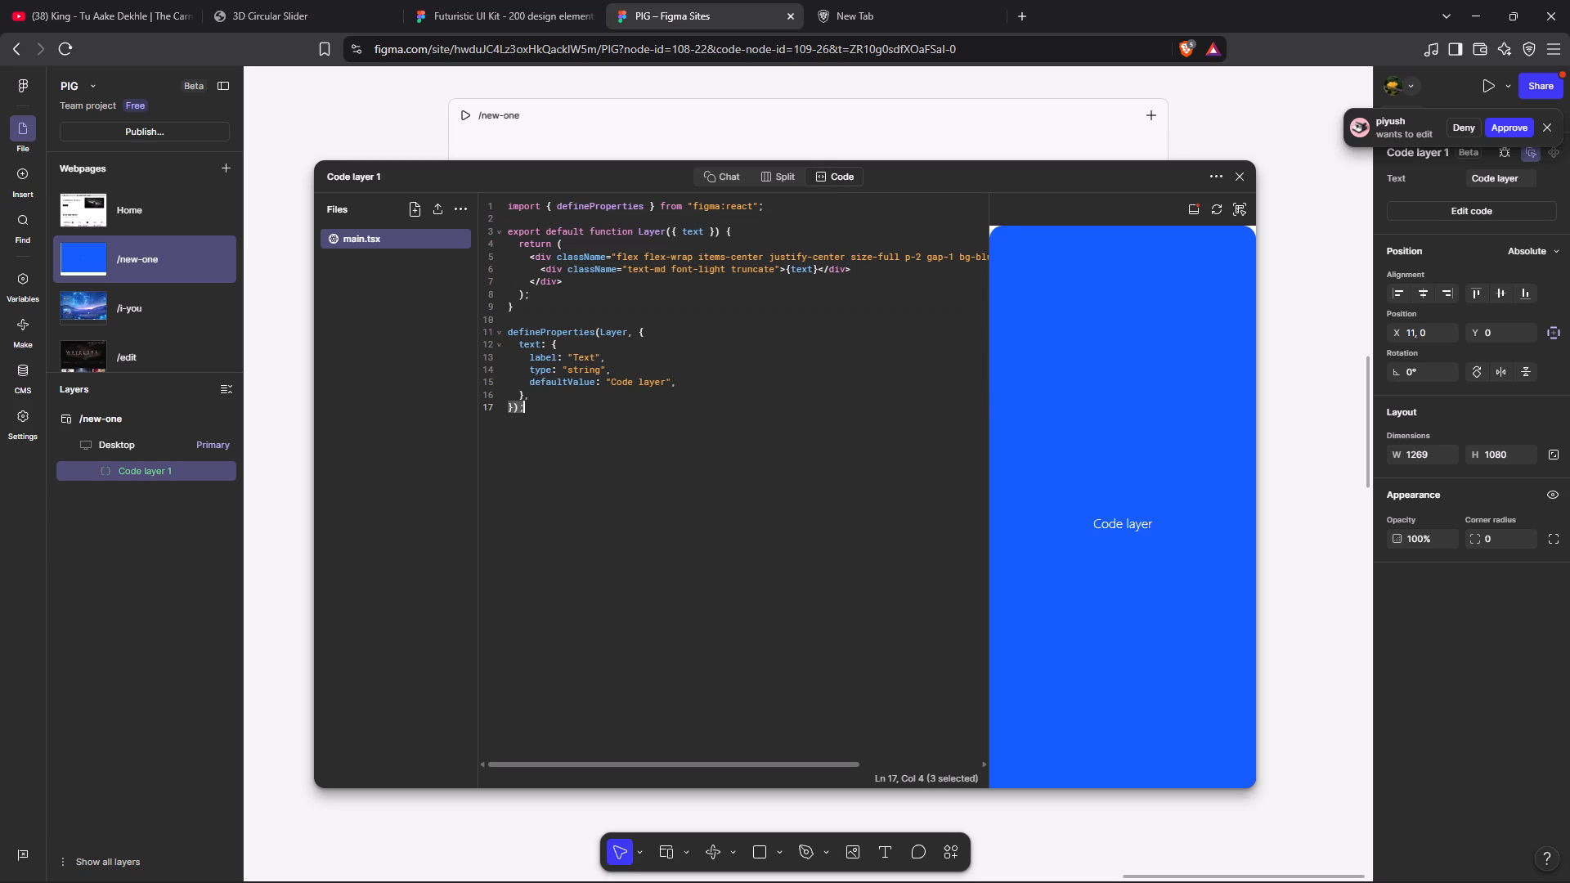
key(ctrl+a)
key(ctrl+BackSpace)
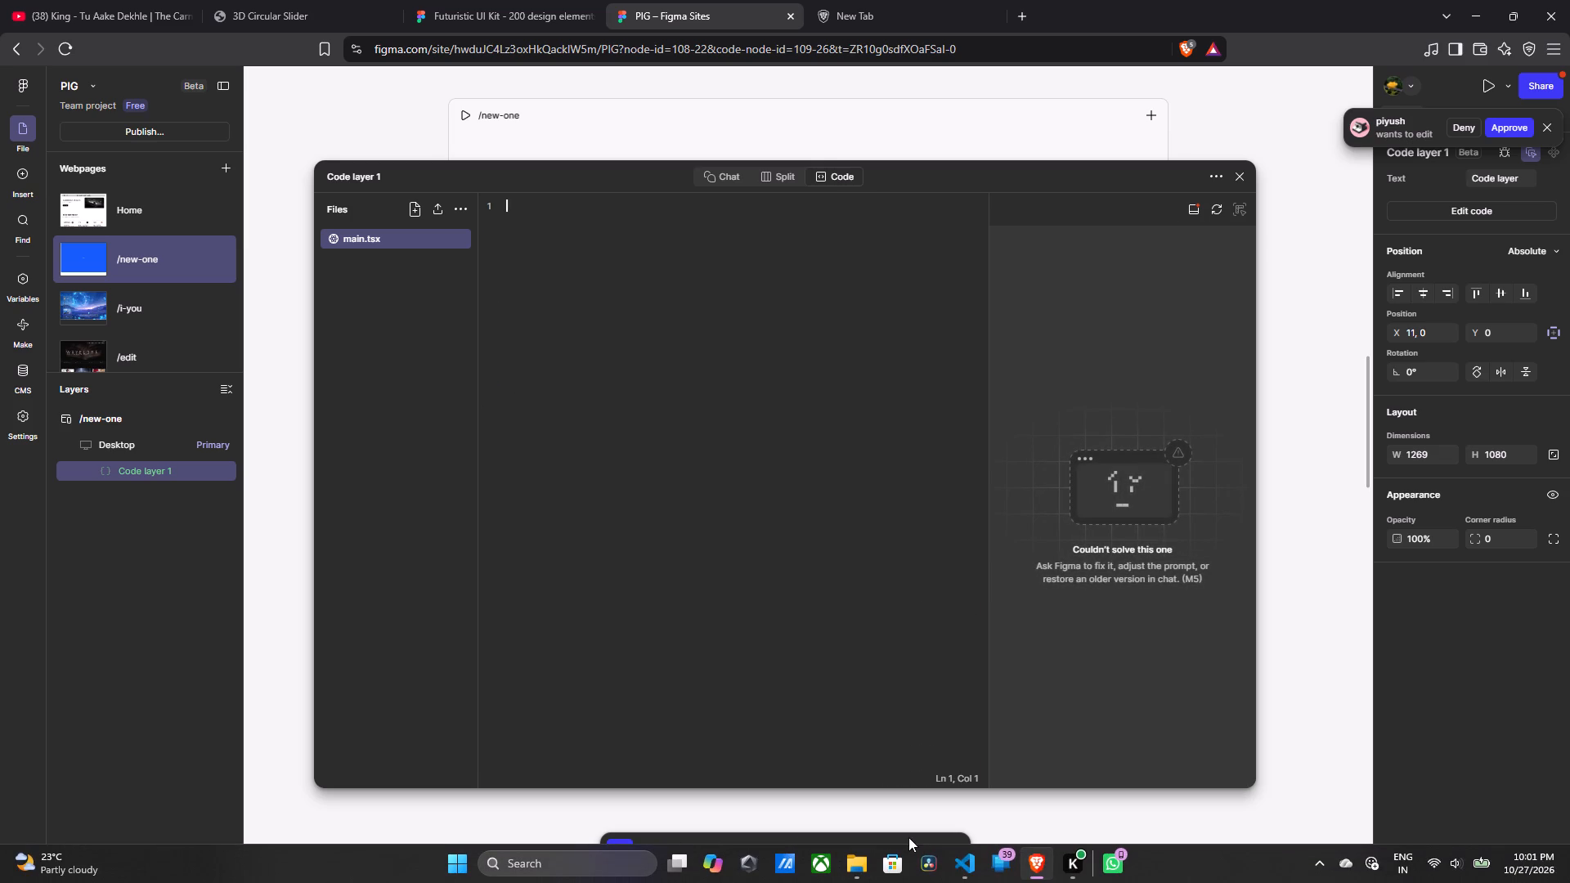
Copy all the code of slider-singularity.html from Visual Studio Code into the code layer's empty main.tsx and check the layer on the canvas.
click(956, 858)
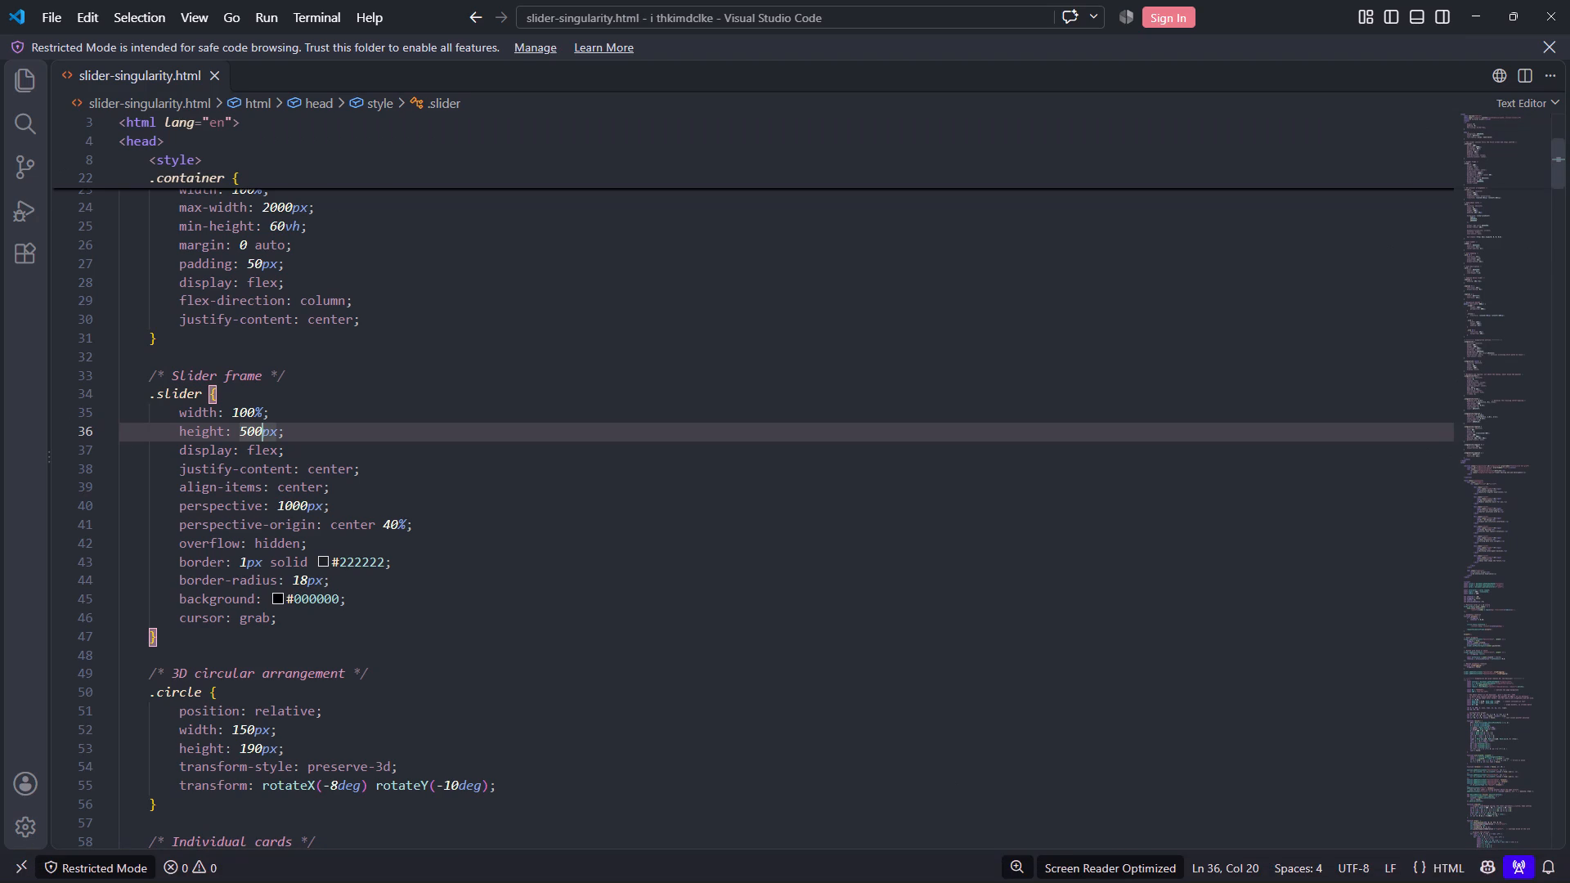
click(425, 447)
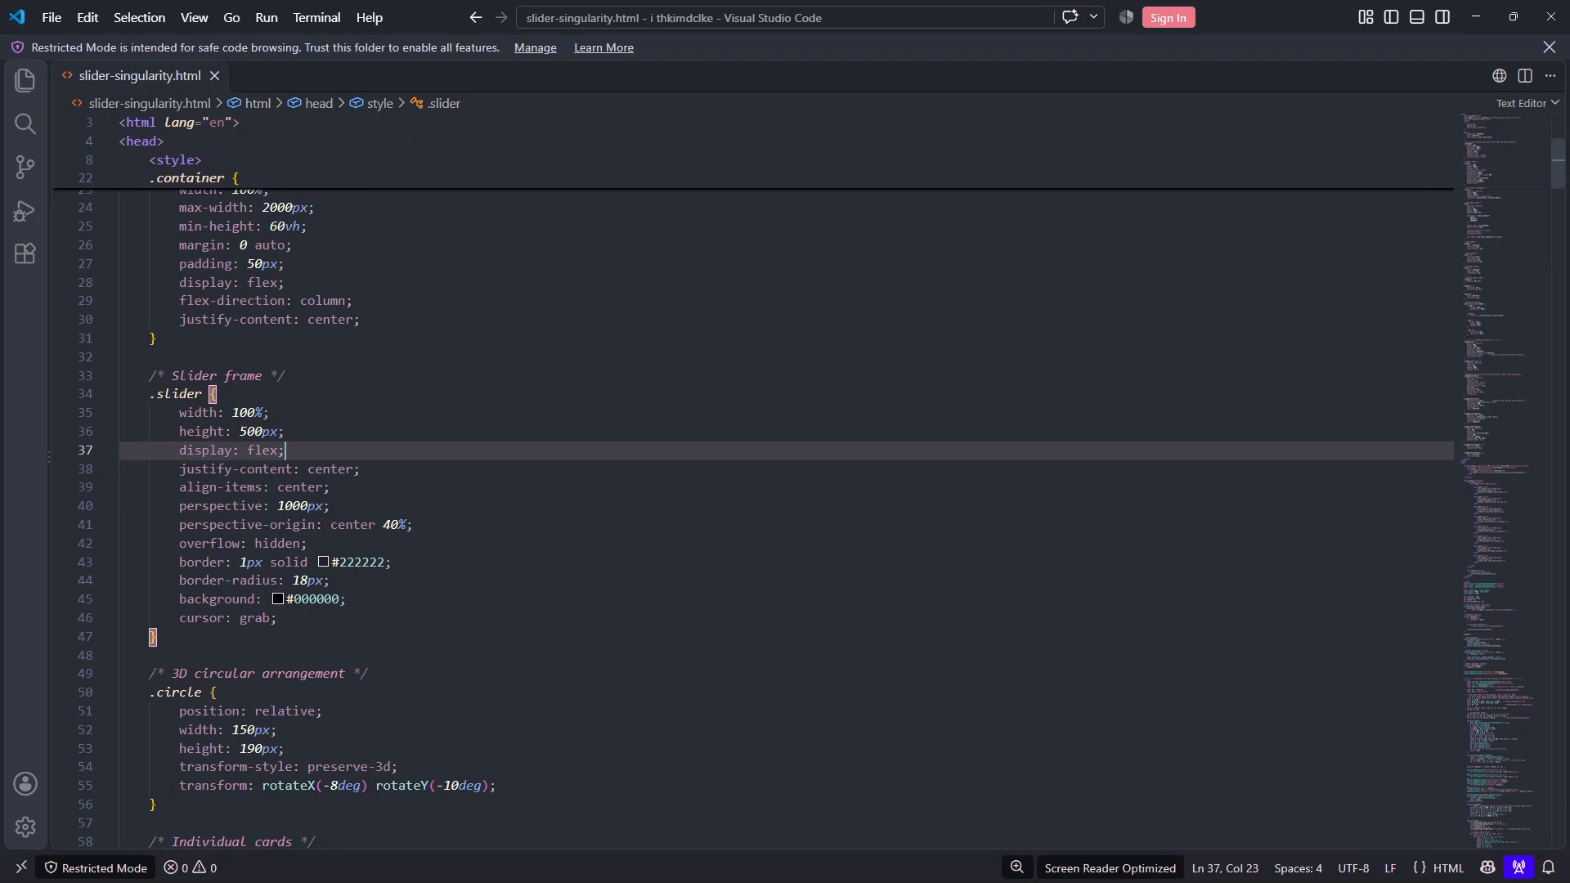
key(ctrl+a)
key(ctrl+c)
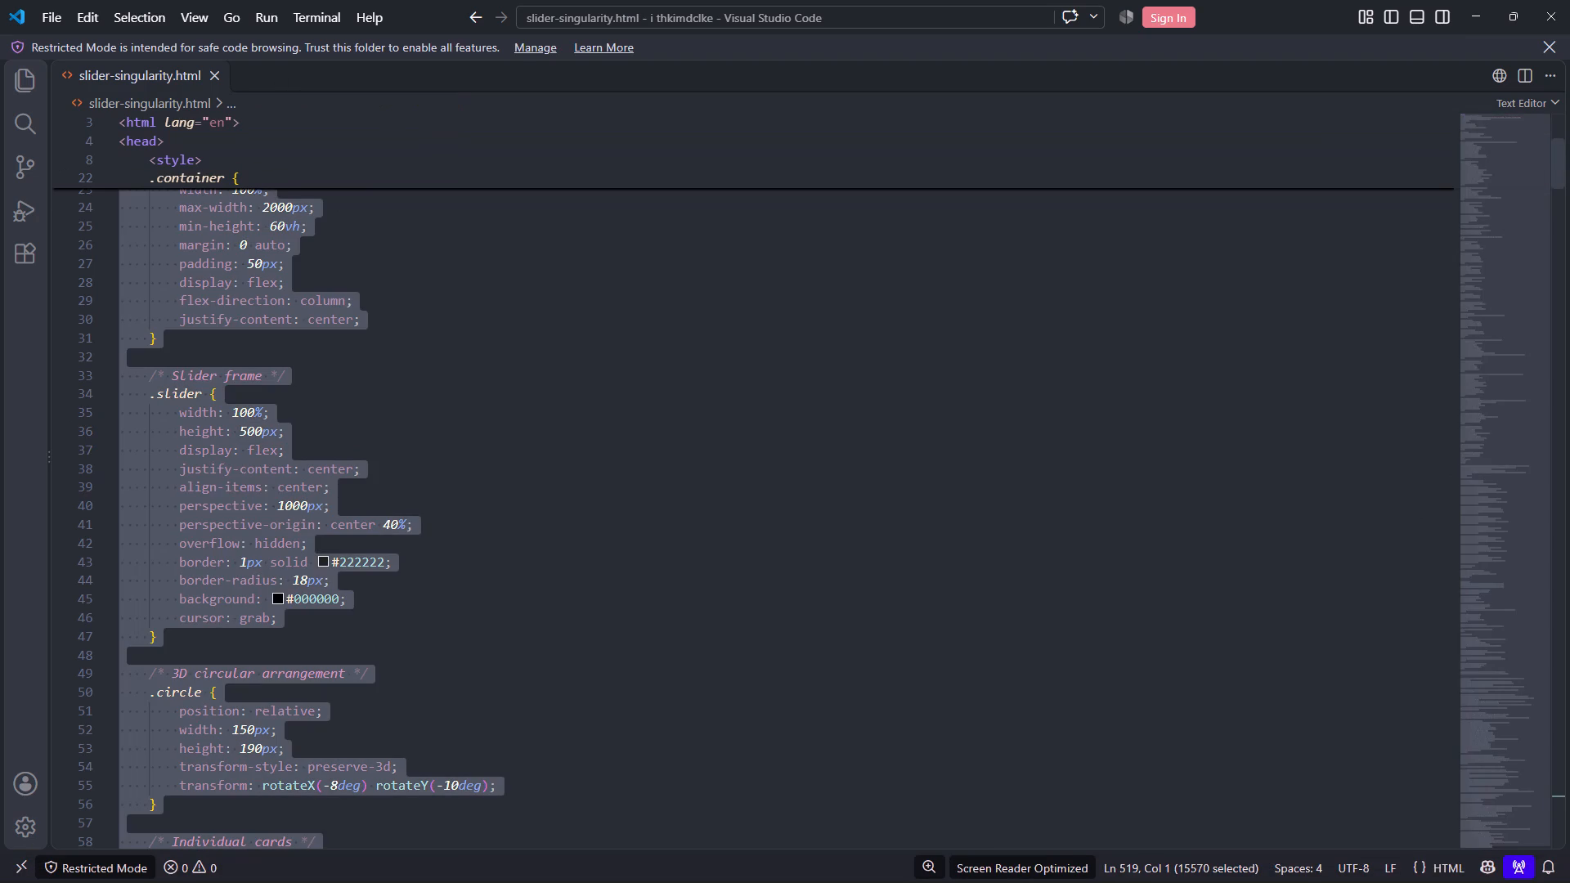
click(779, 330)
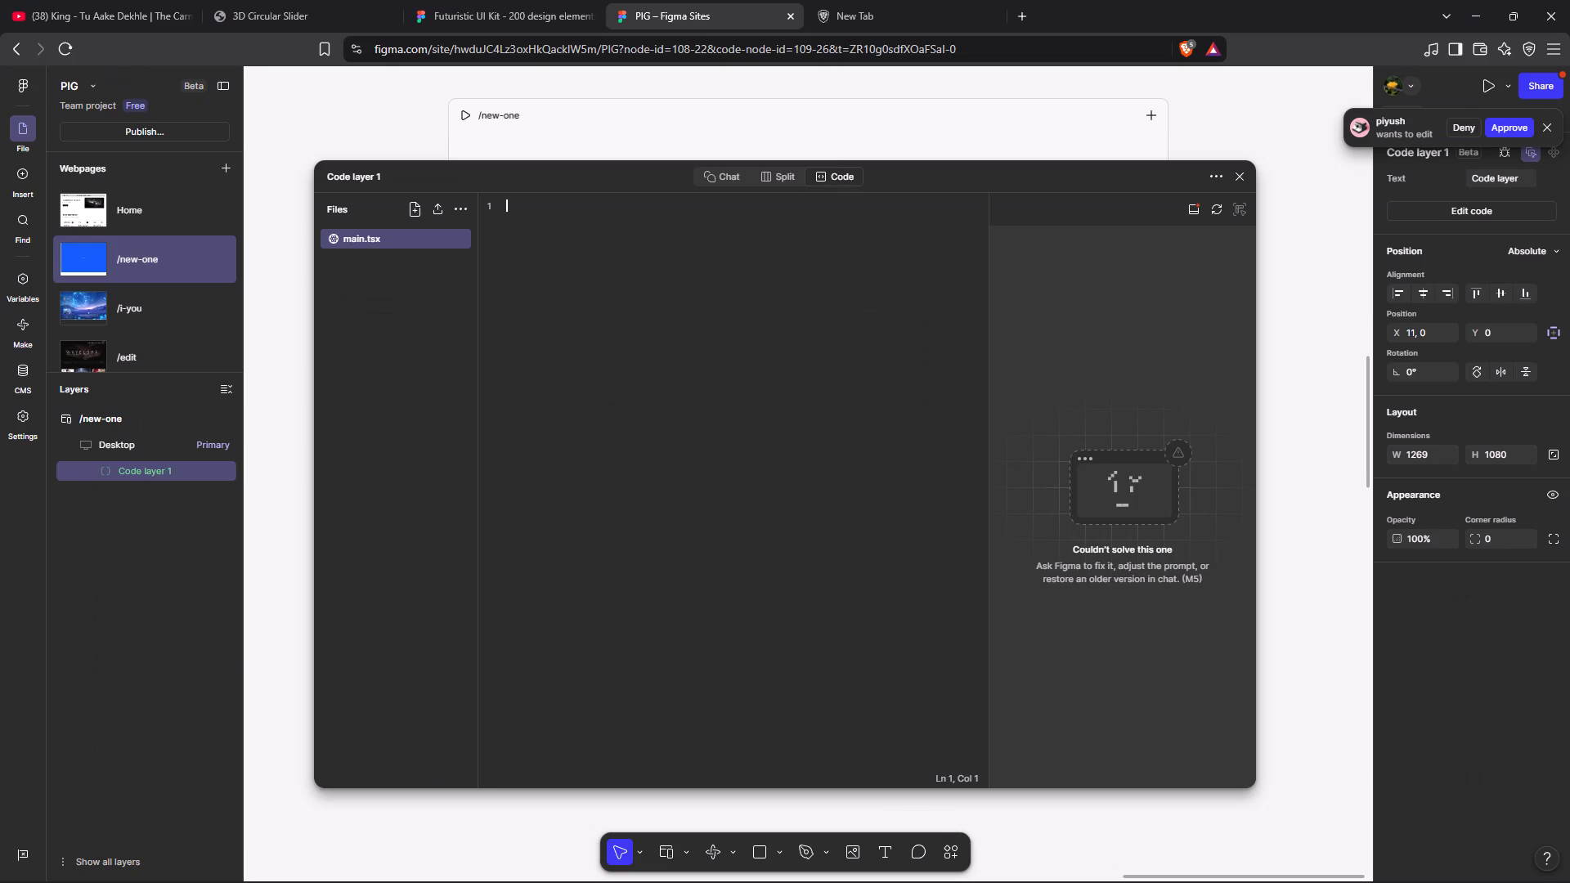
key(ctrl+v)
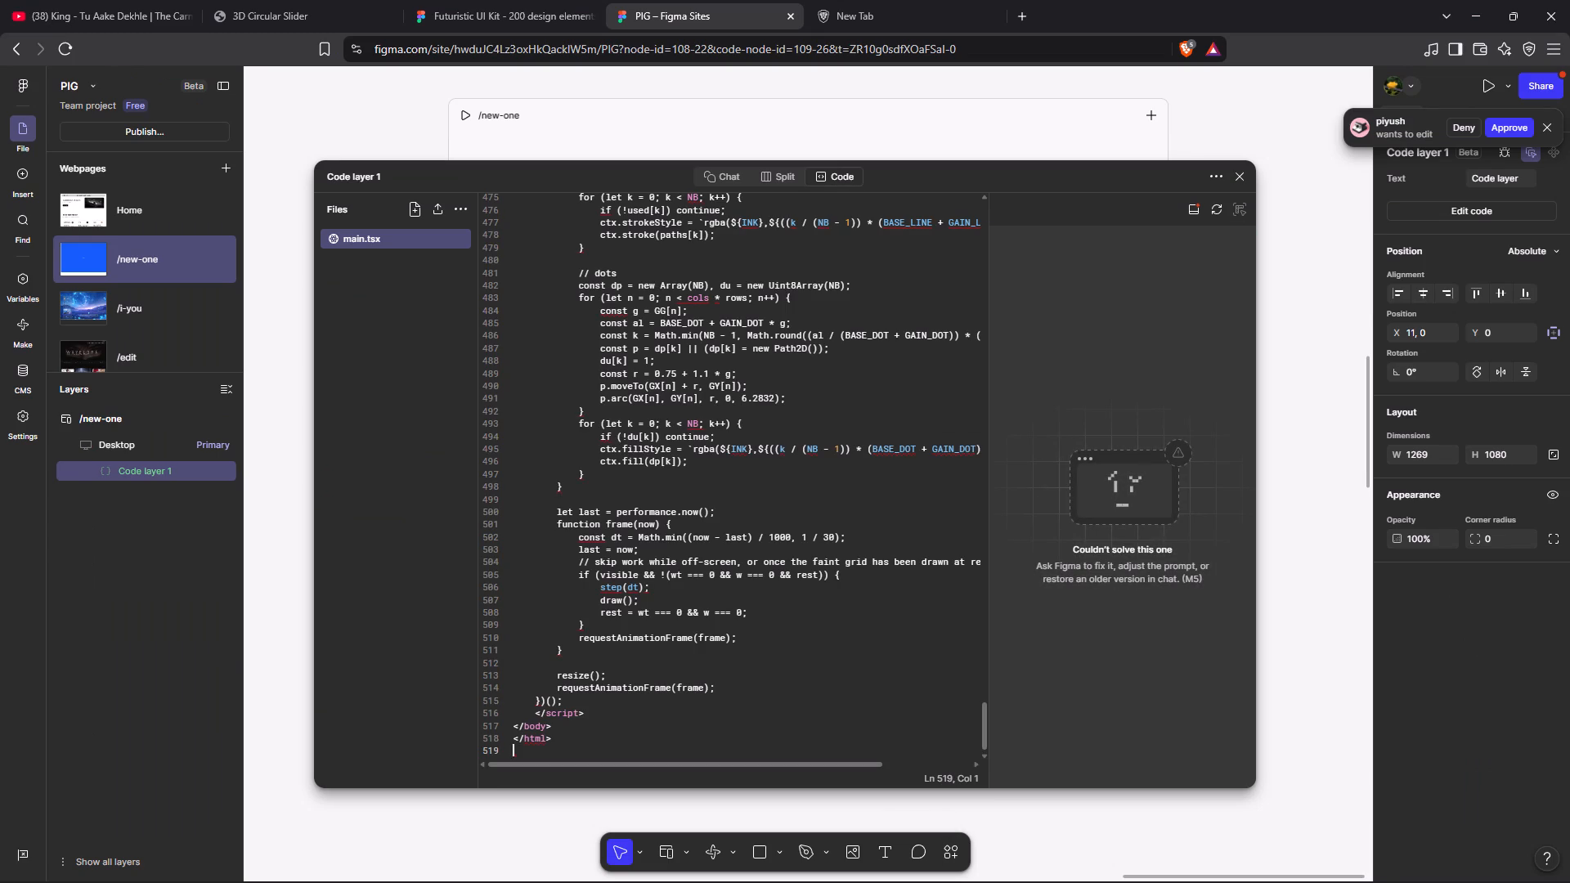
click(839, 750)
scroll(839, 750, up, 12)
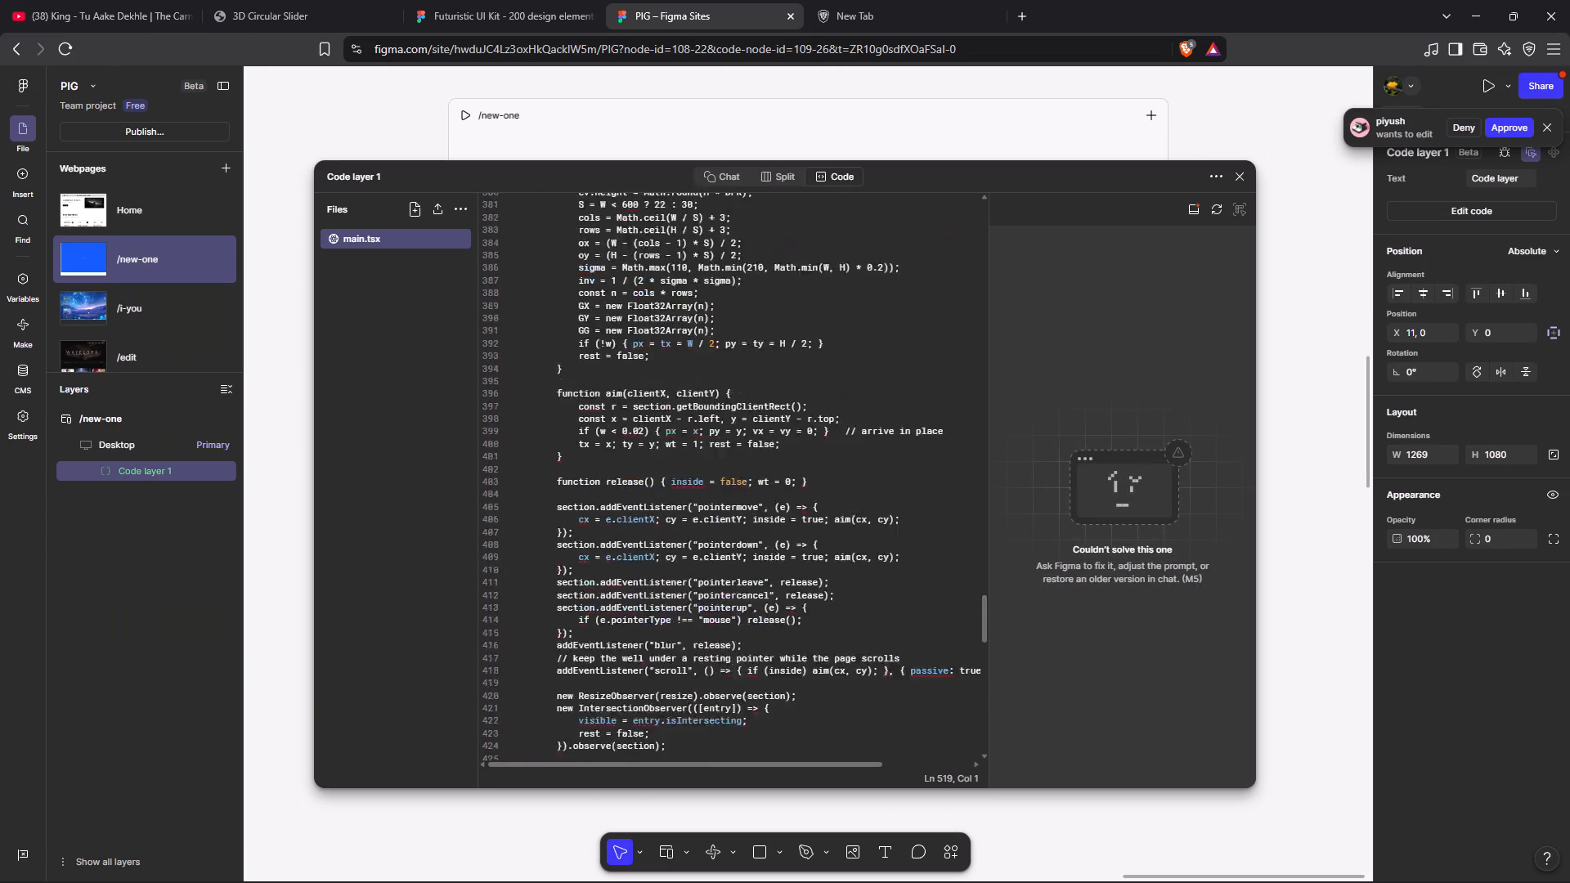
scroll(839, 750, up, 17)
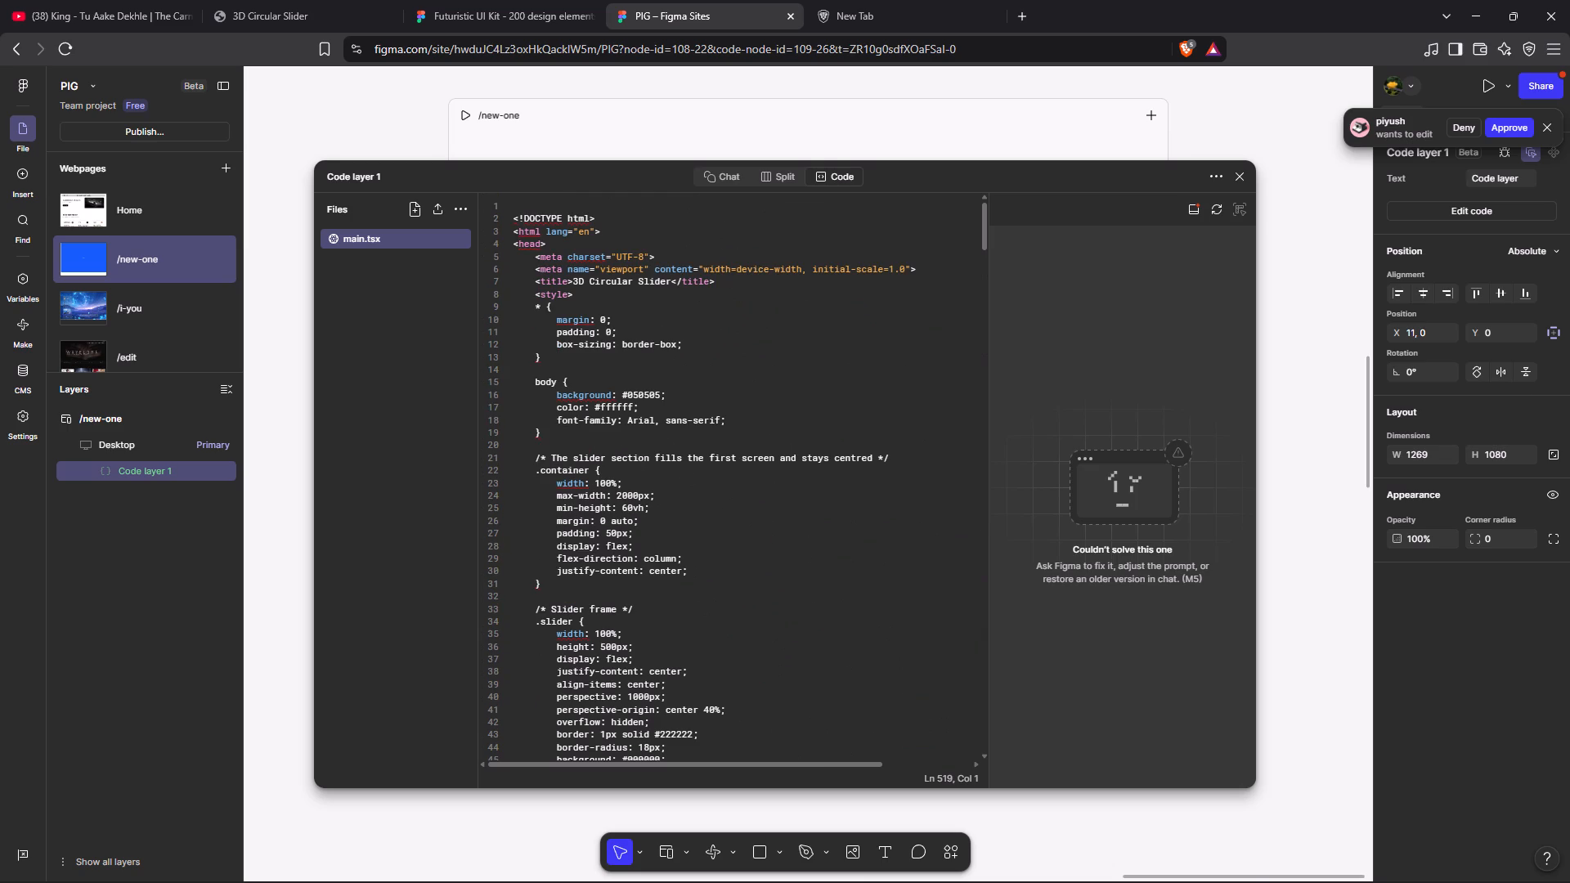
click(1238, 176)
click(955, 440)
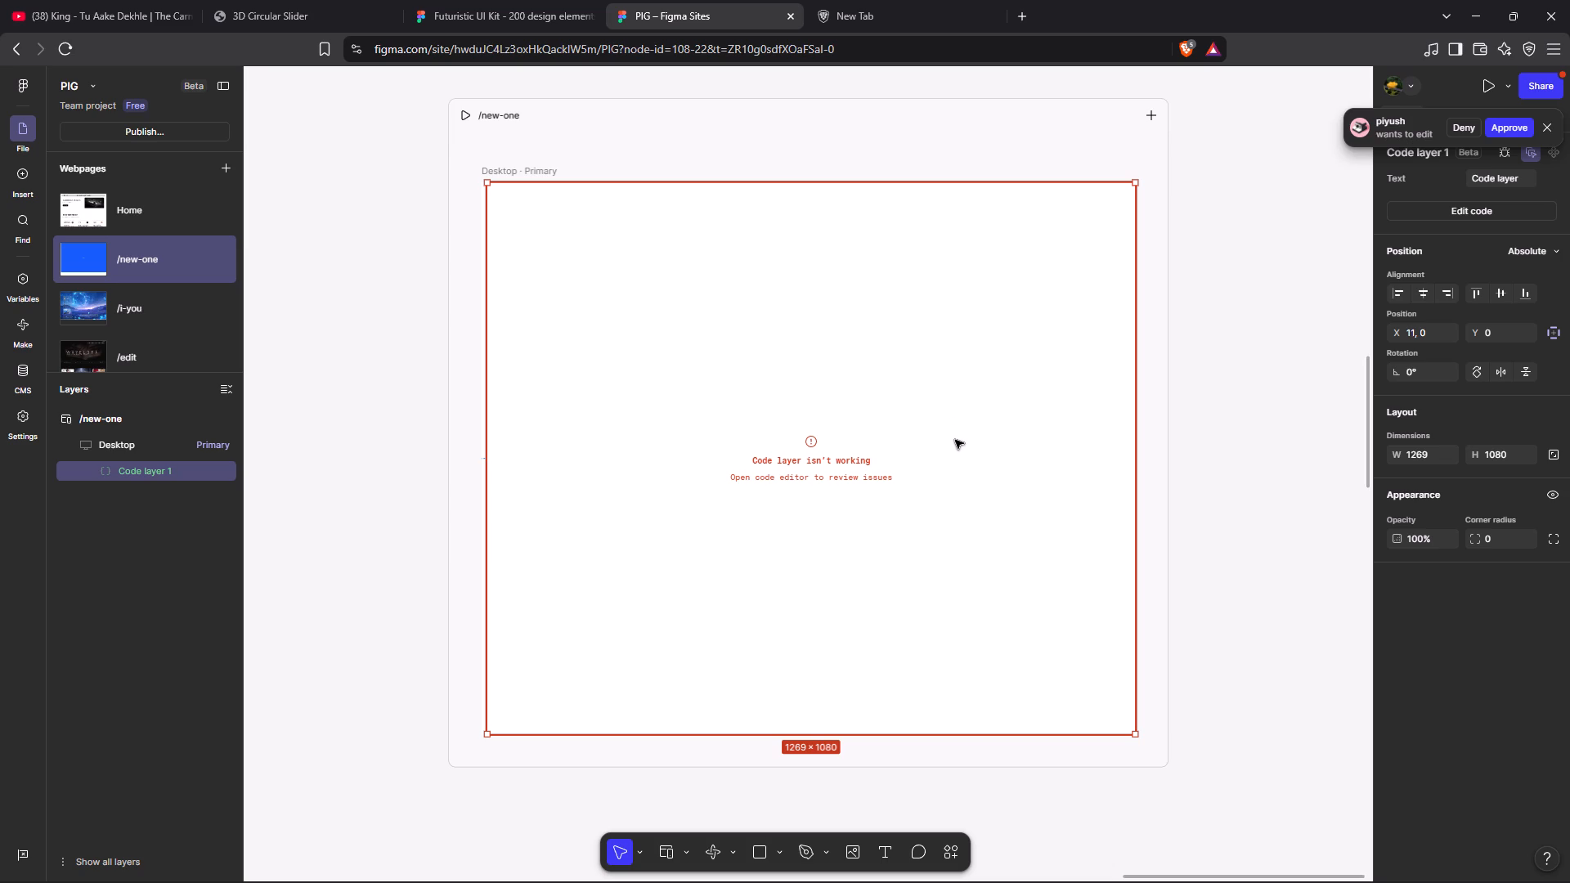
Reopen the code layer's editor and examine the pasted slider code in main.tsx and its preview.
double_click(833, 488)
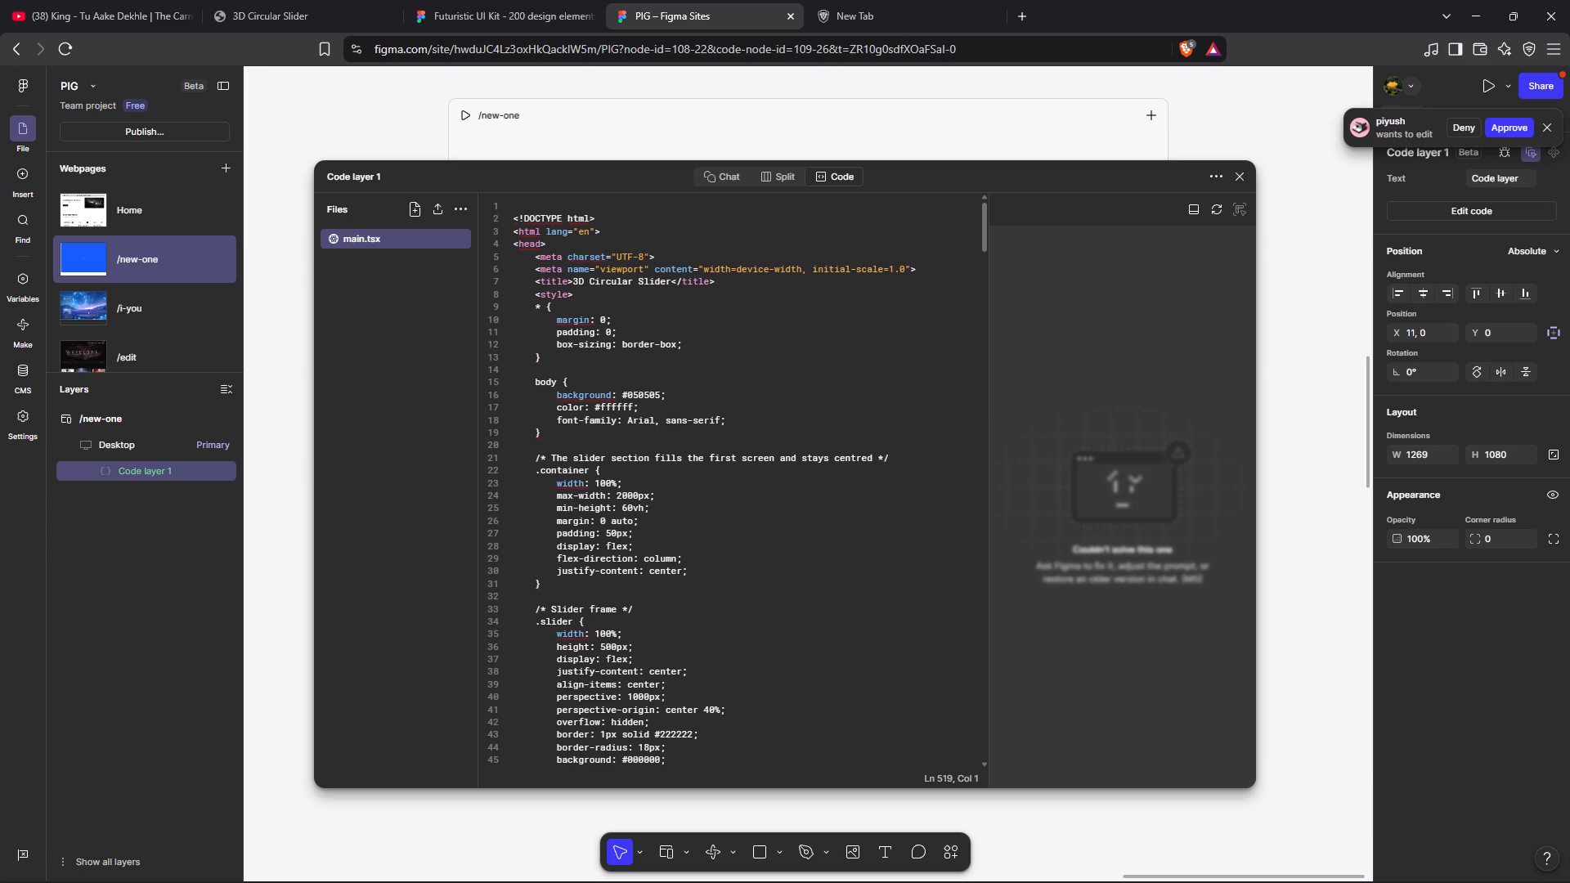
click(742, 599)
double_click(742, 599)
double_click(742, 599)
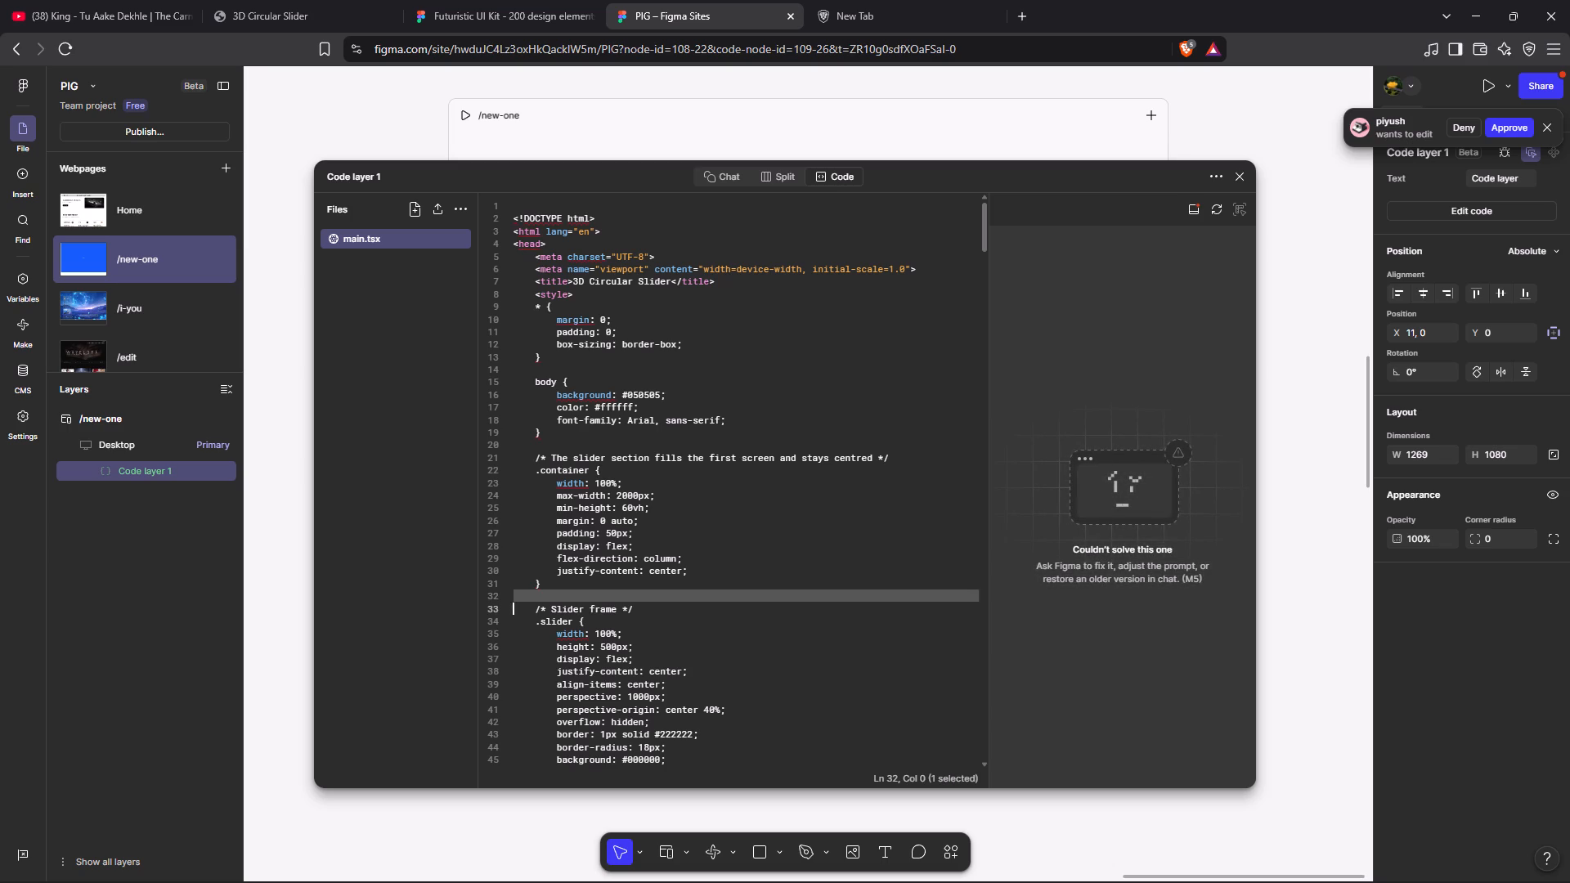
triple_click(742, 599)
scroll(742, 599, right, 5)
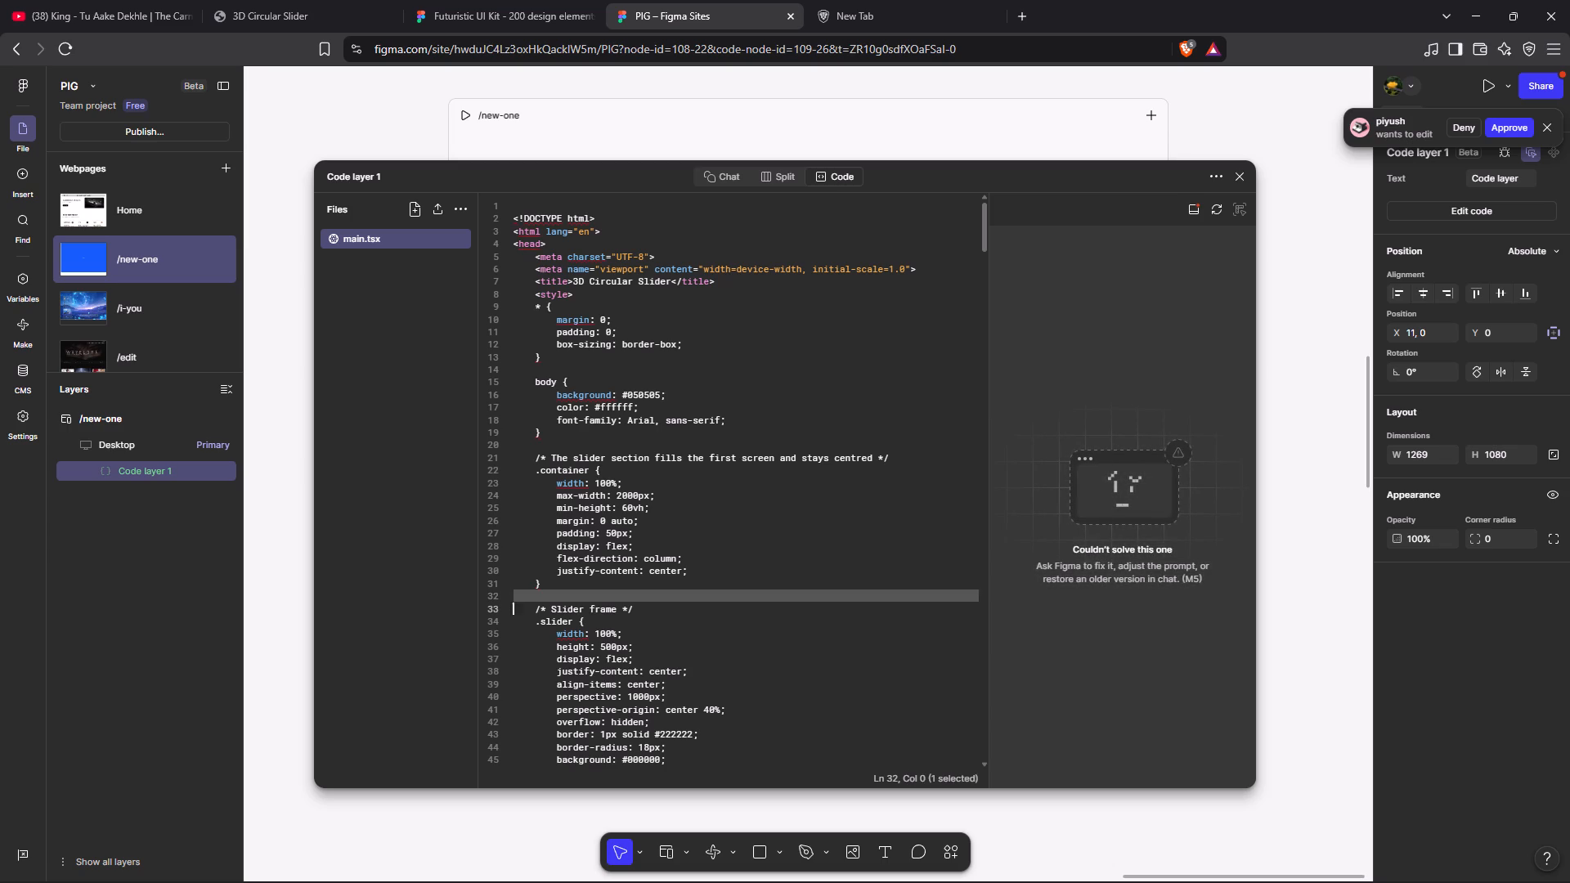
double_click(720, 567)
double_click(720, 567)
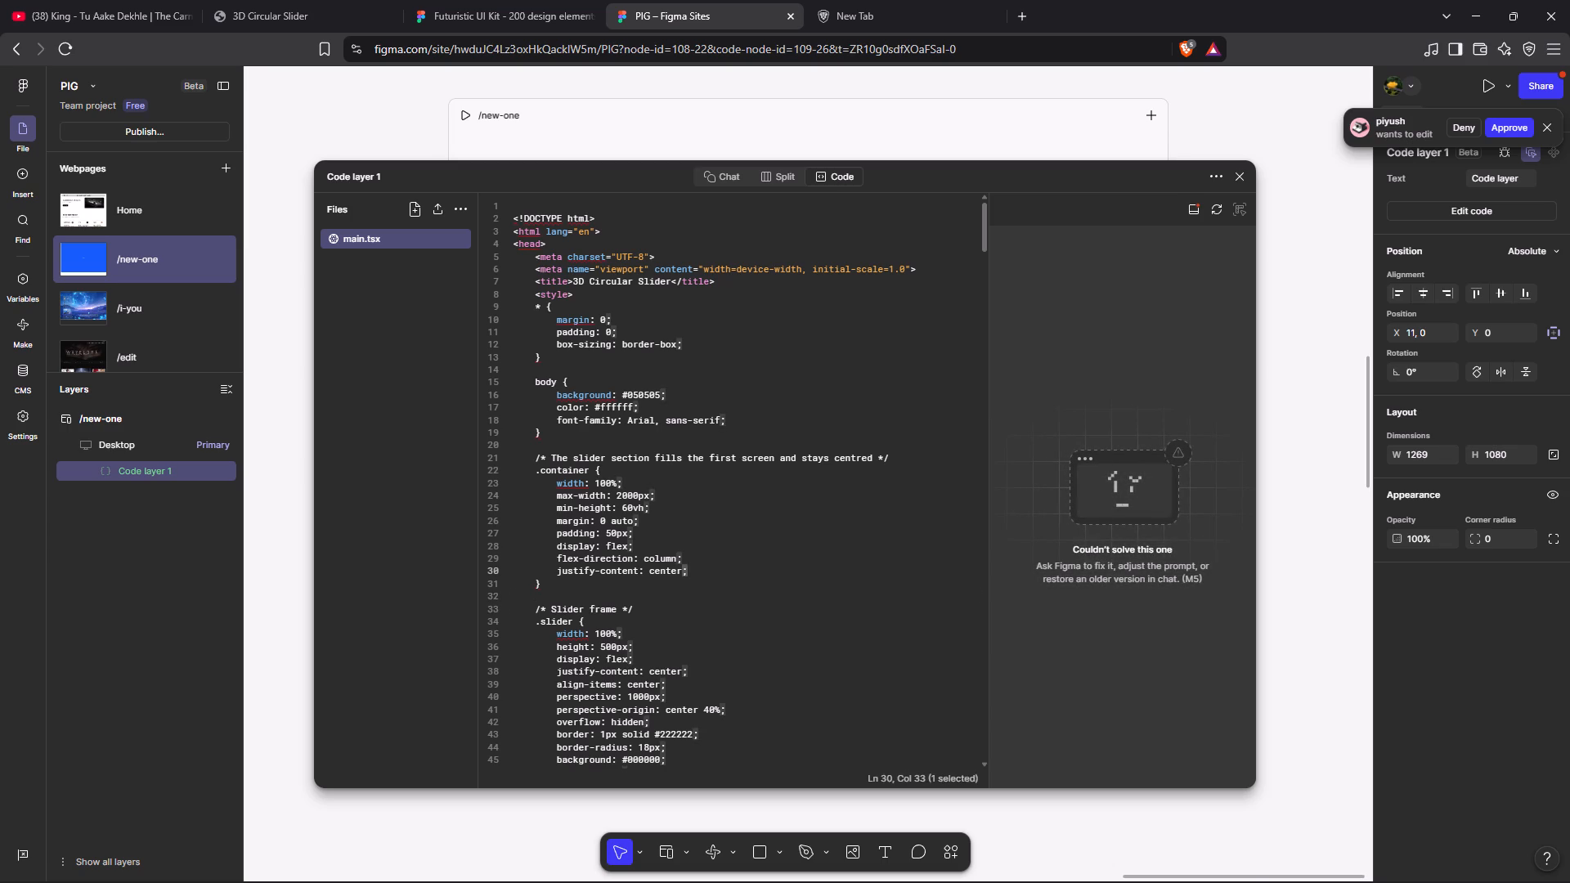
drag(720, 567, 717, 271)
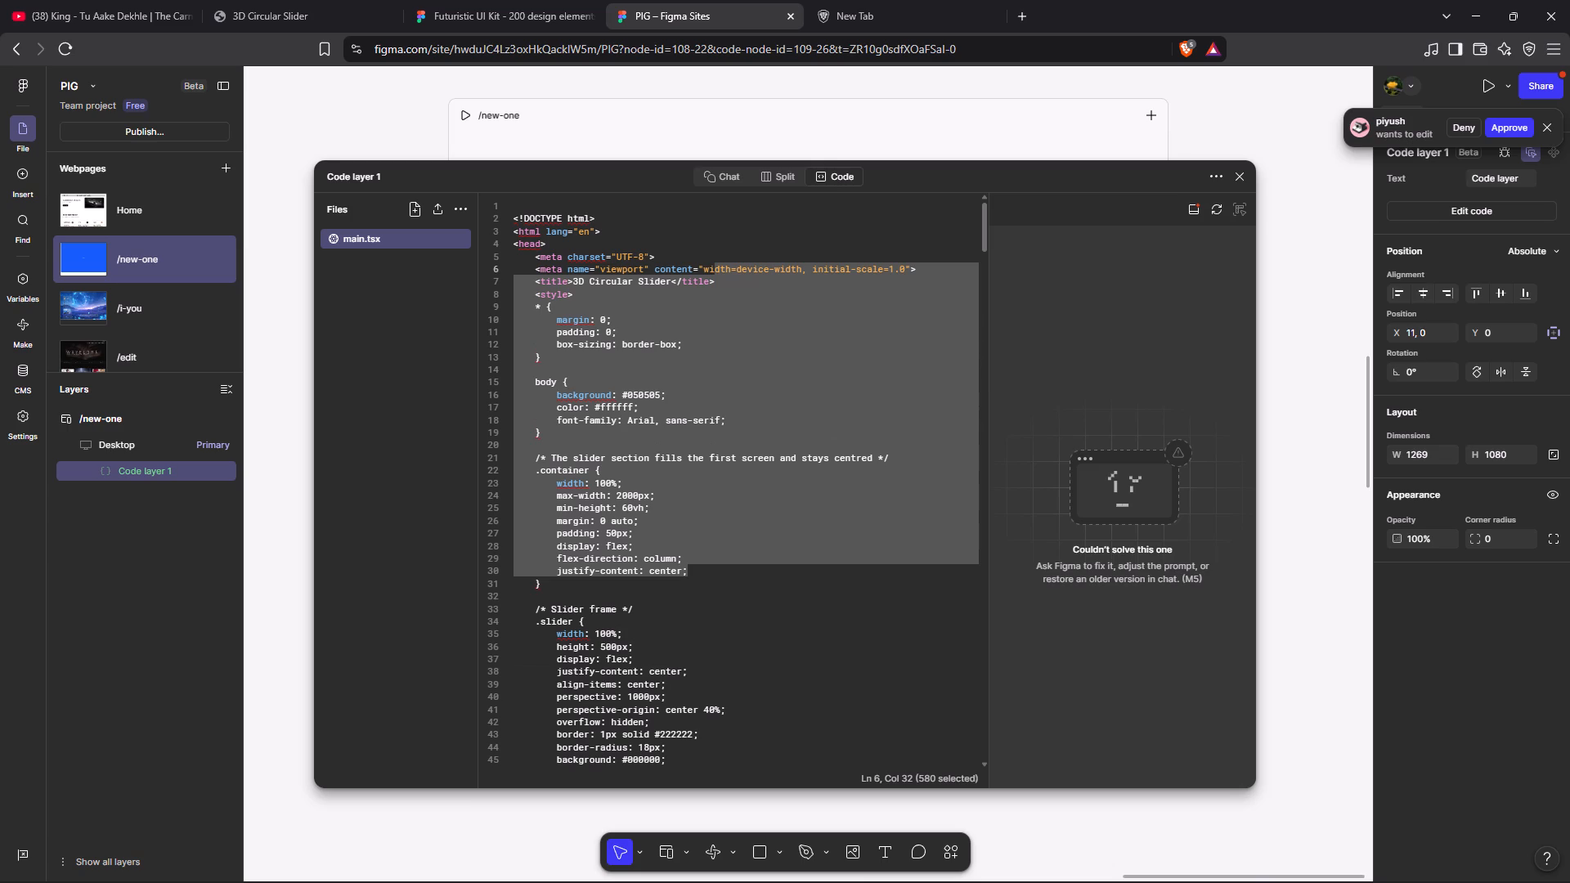
Close the code editor and place a 600 × 400 embed in the upper middle of the /new-one Desktop frame.
click(733, 840)
click(778, 801)
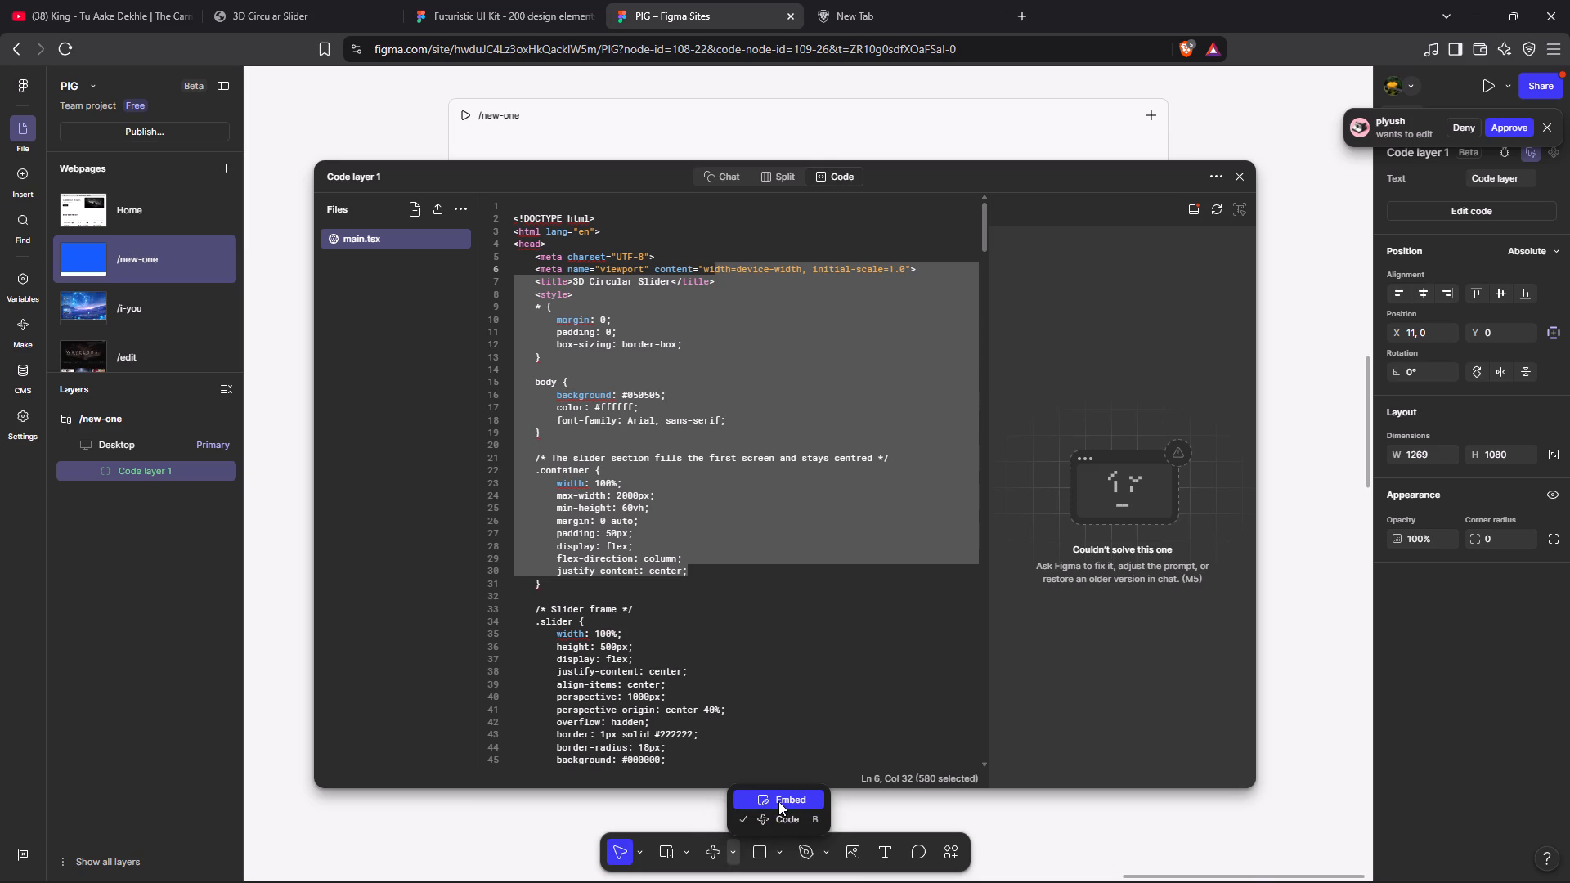
double_click(796, 712)
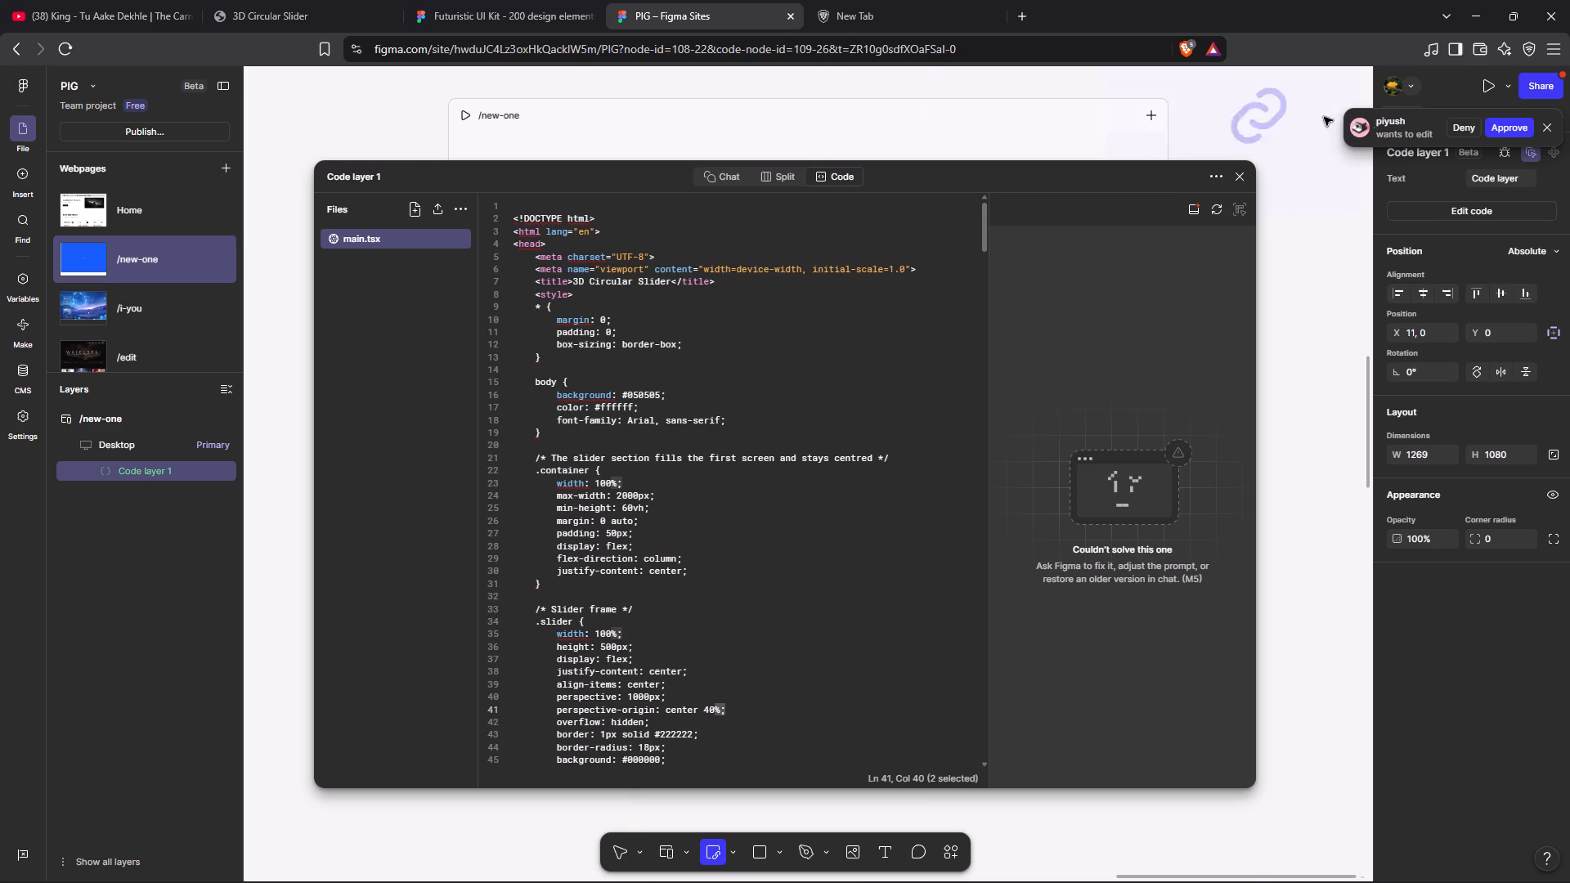
click(1241, 172)
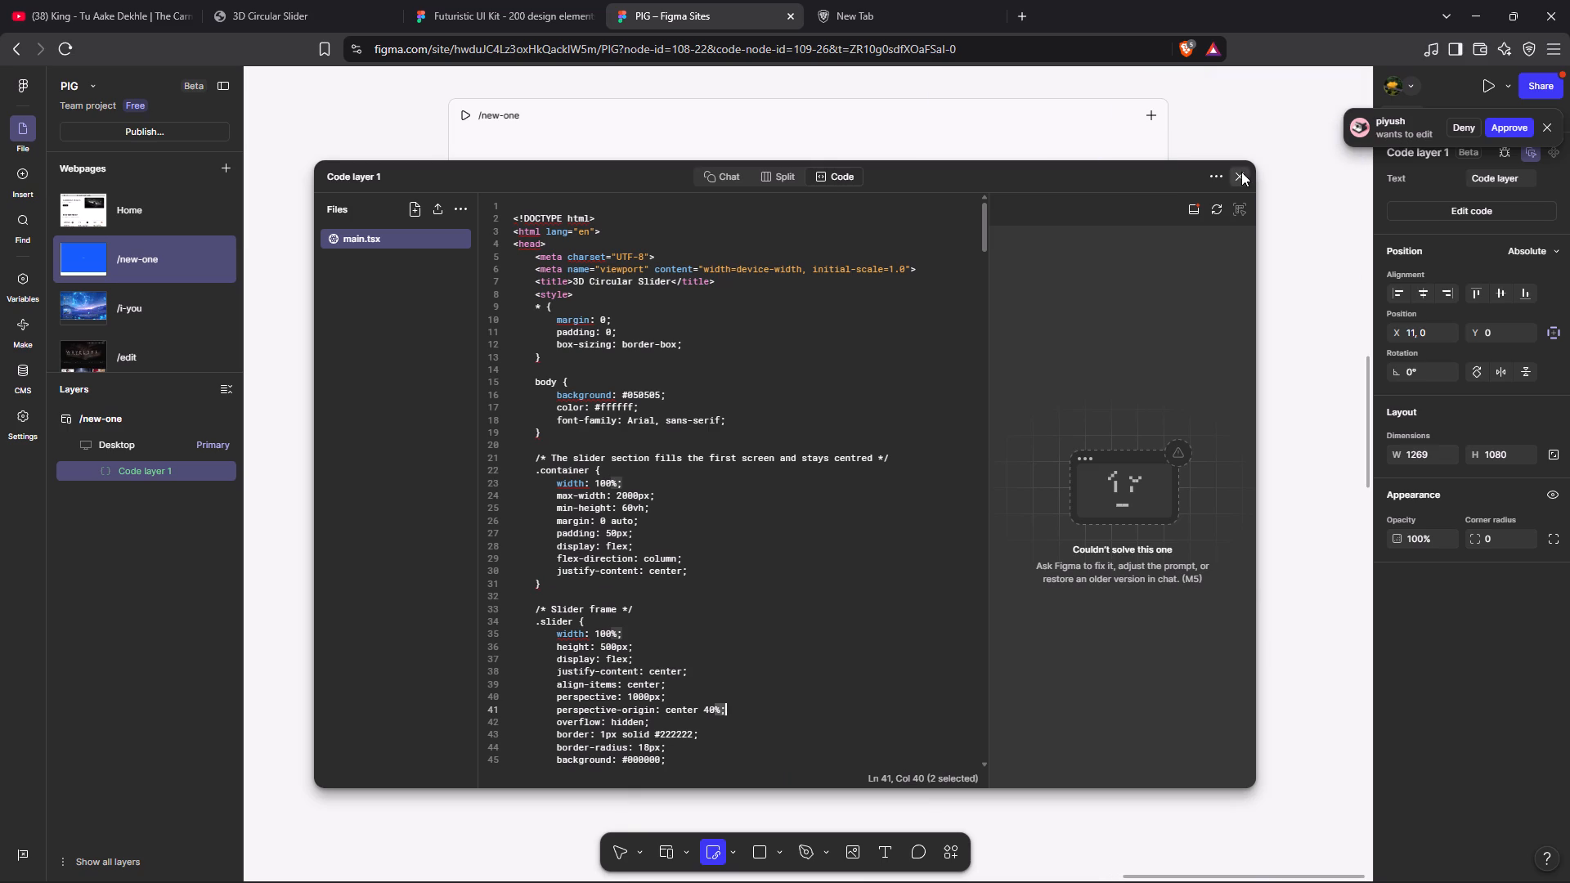
click(819, 329)
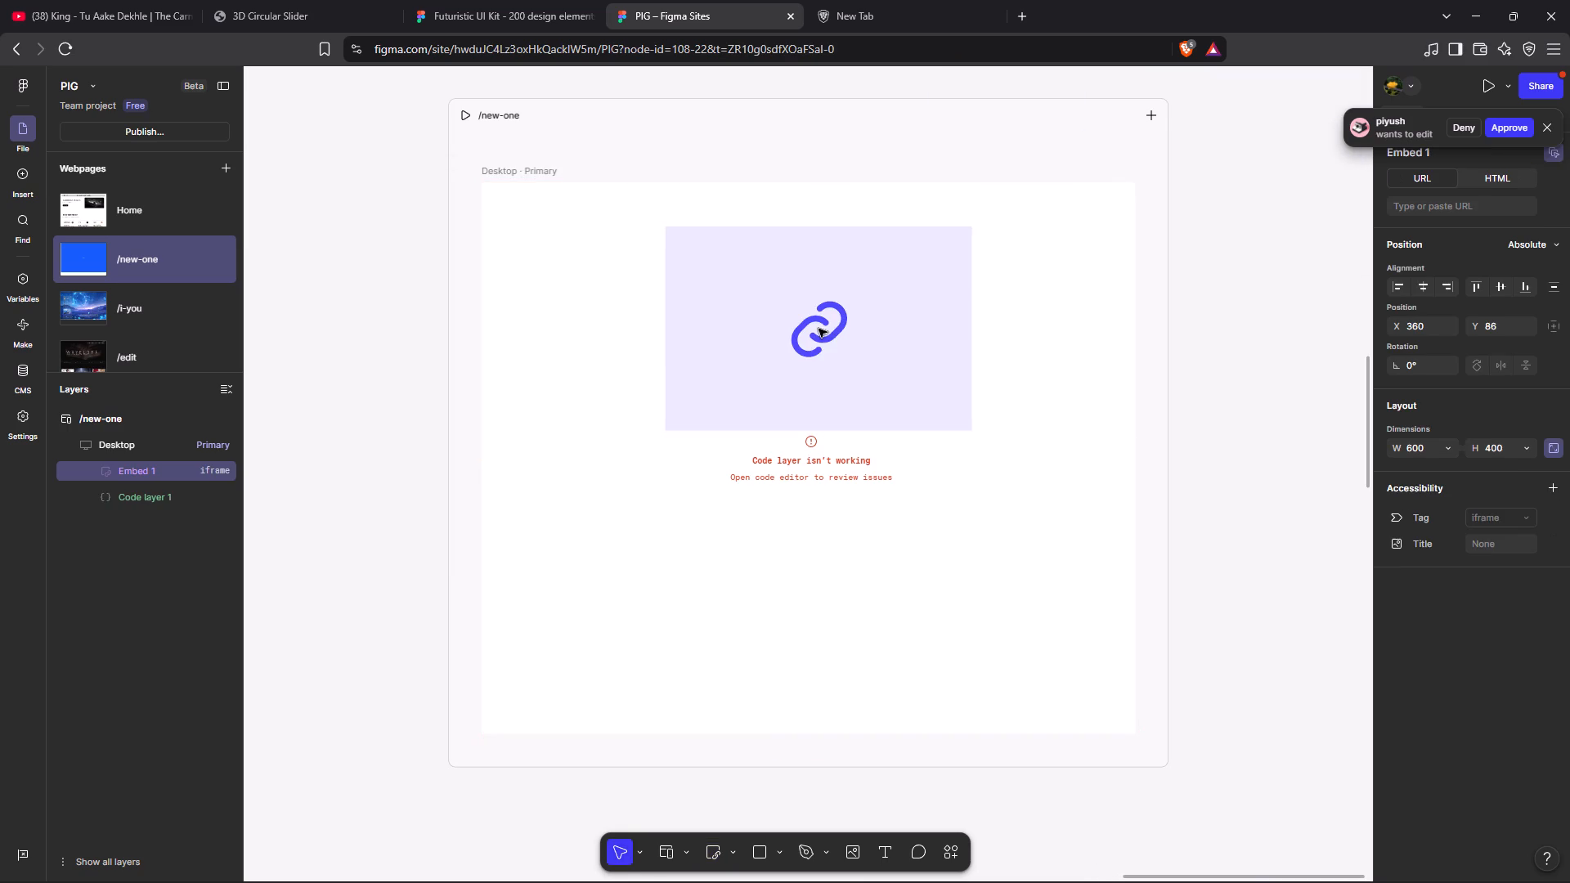
Delete the code layer behind the embed from the Desktop frame.
click(886, 679)
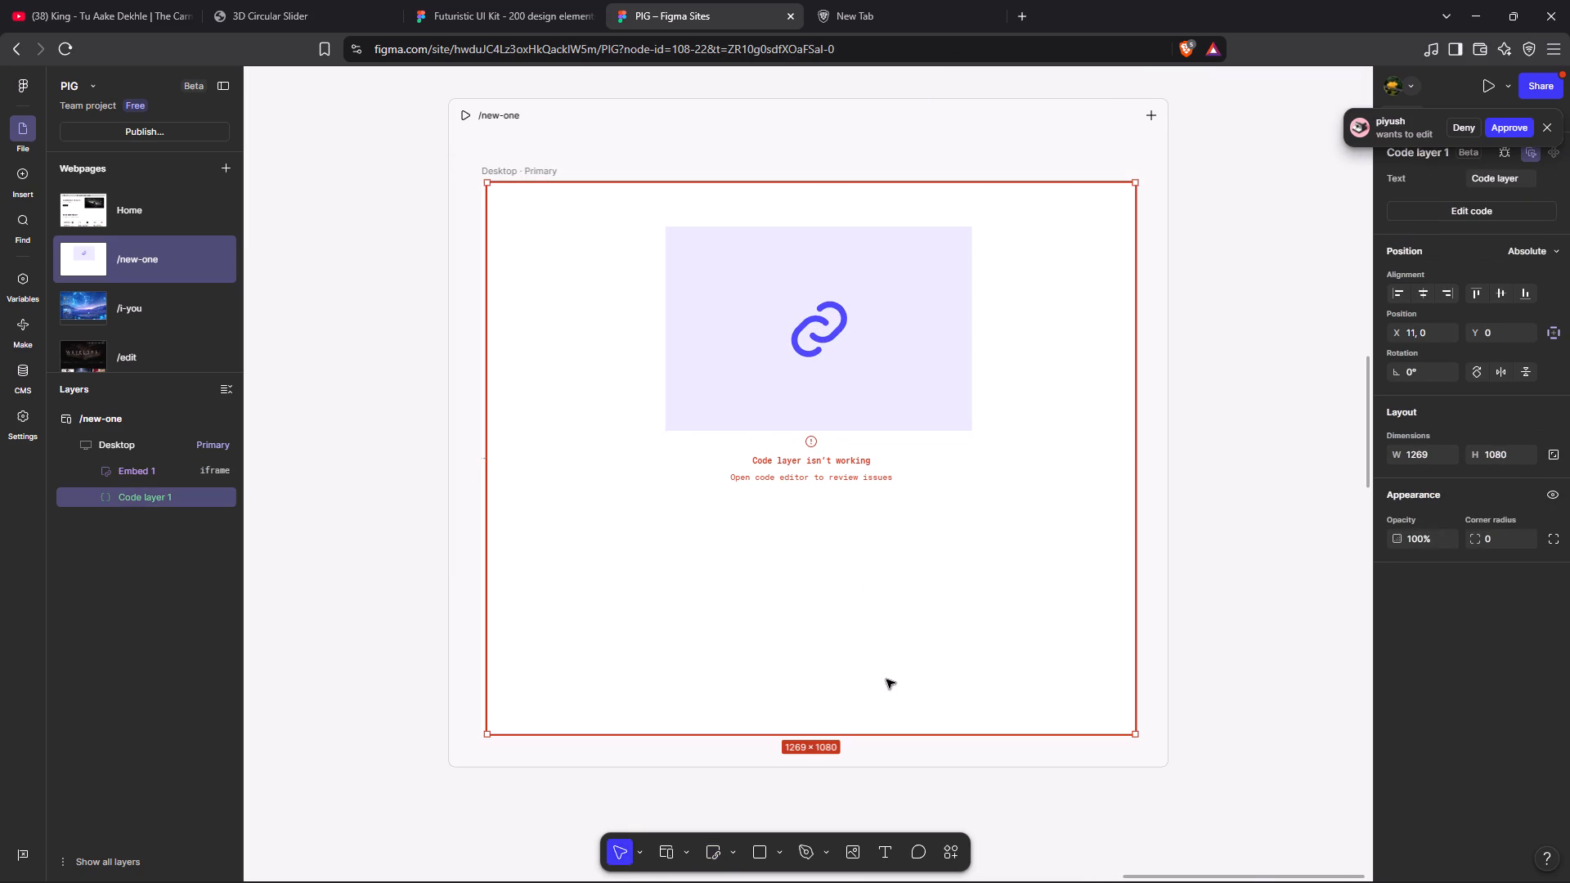
key(BackSpace)
Switch the embed's source to HTML, paste in the copied slider-singularity.html code and check the embed on the canvas.
click(859, 311)
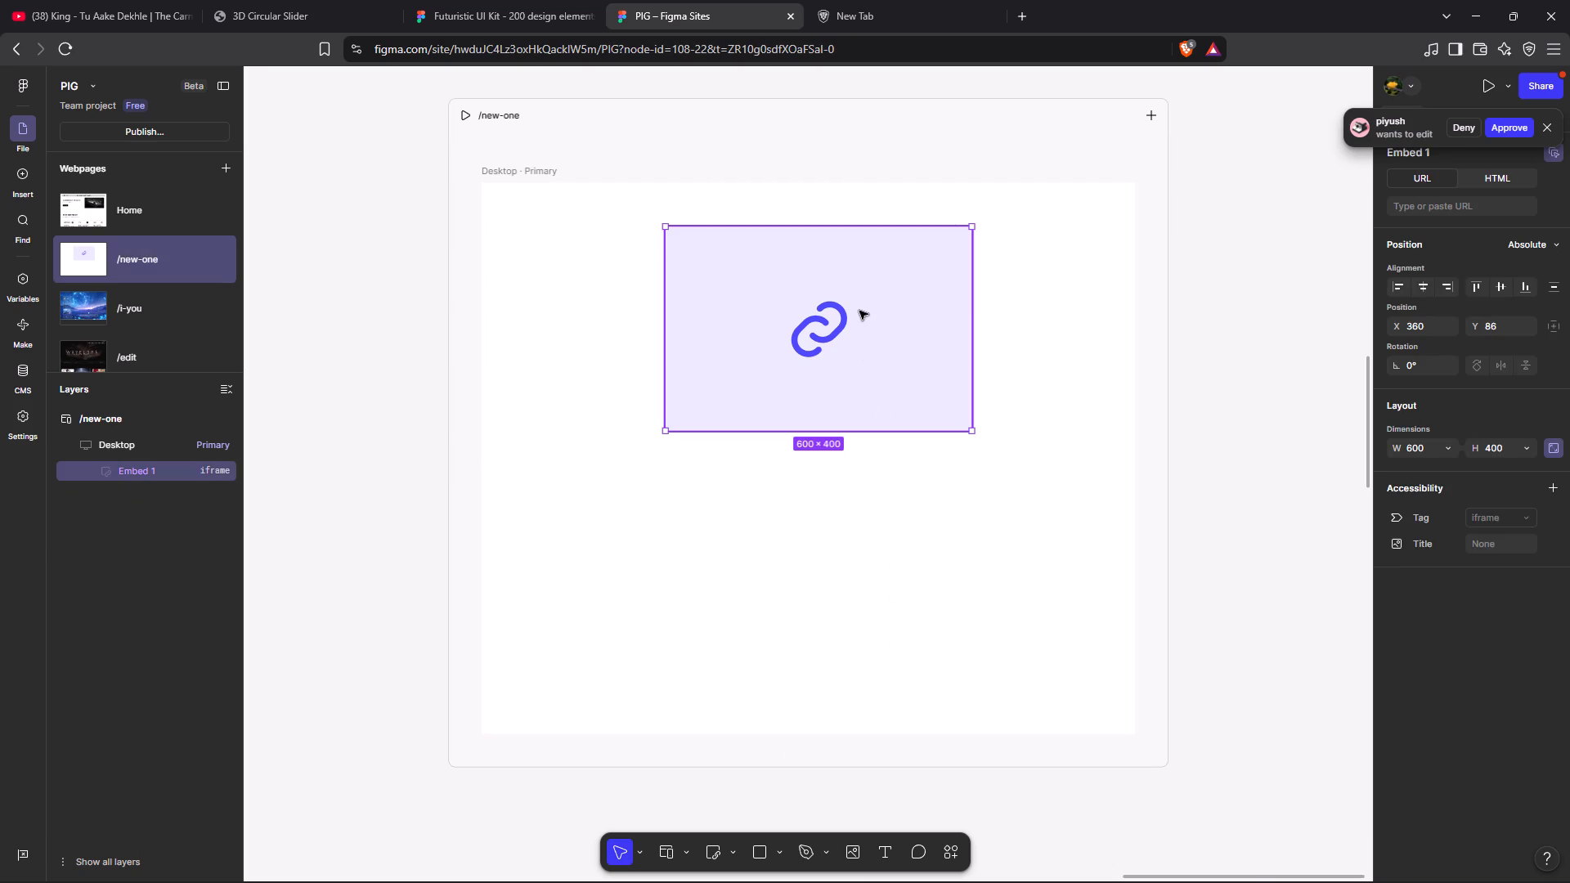
double_click(839, 311)
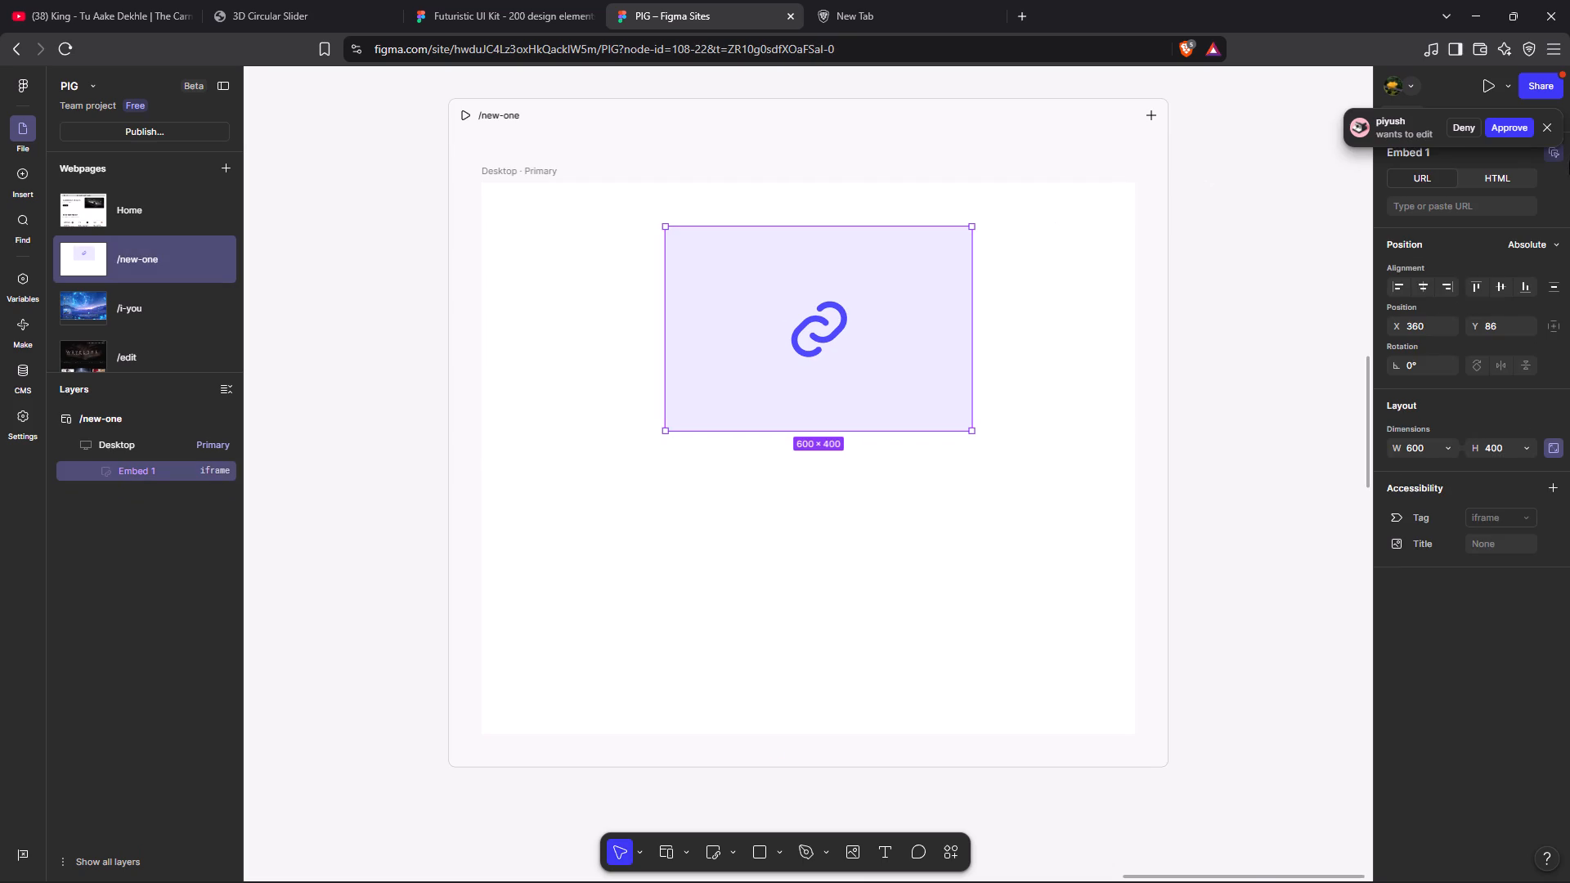
click(1514, 177)
click(1467, 262)
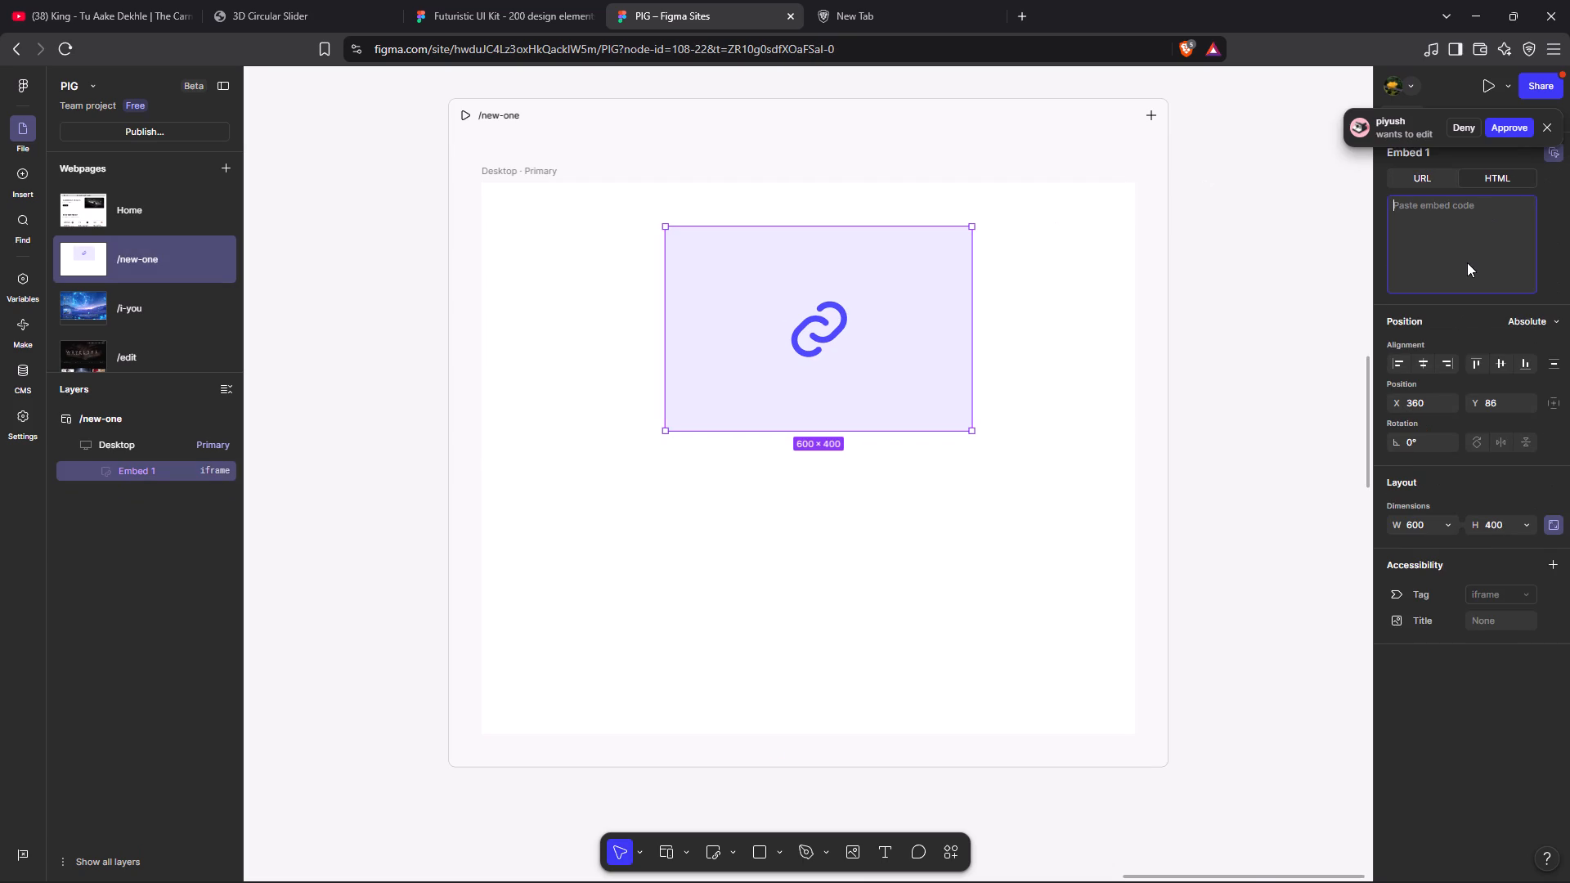
key(ctrl+v)
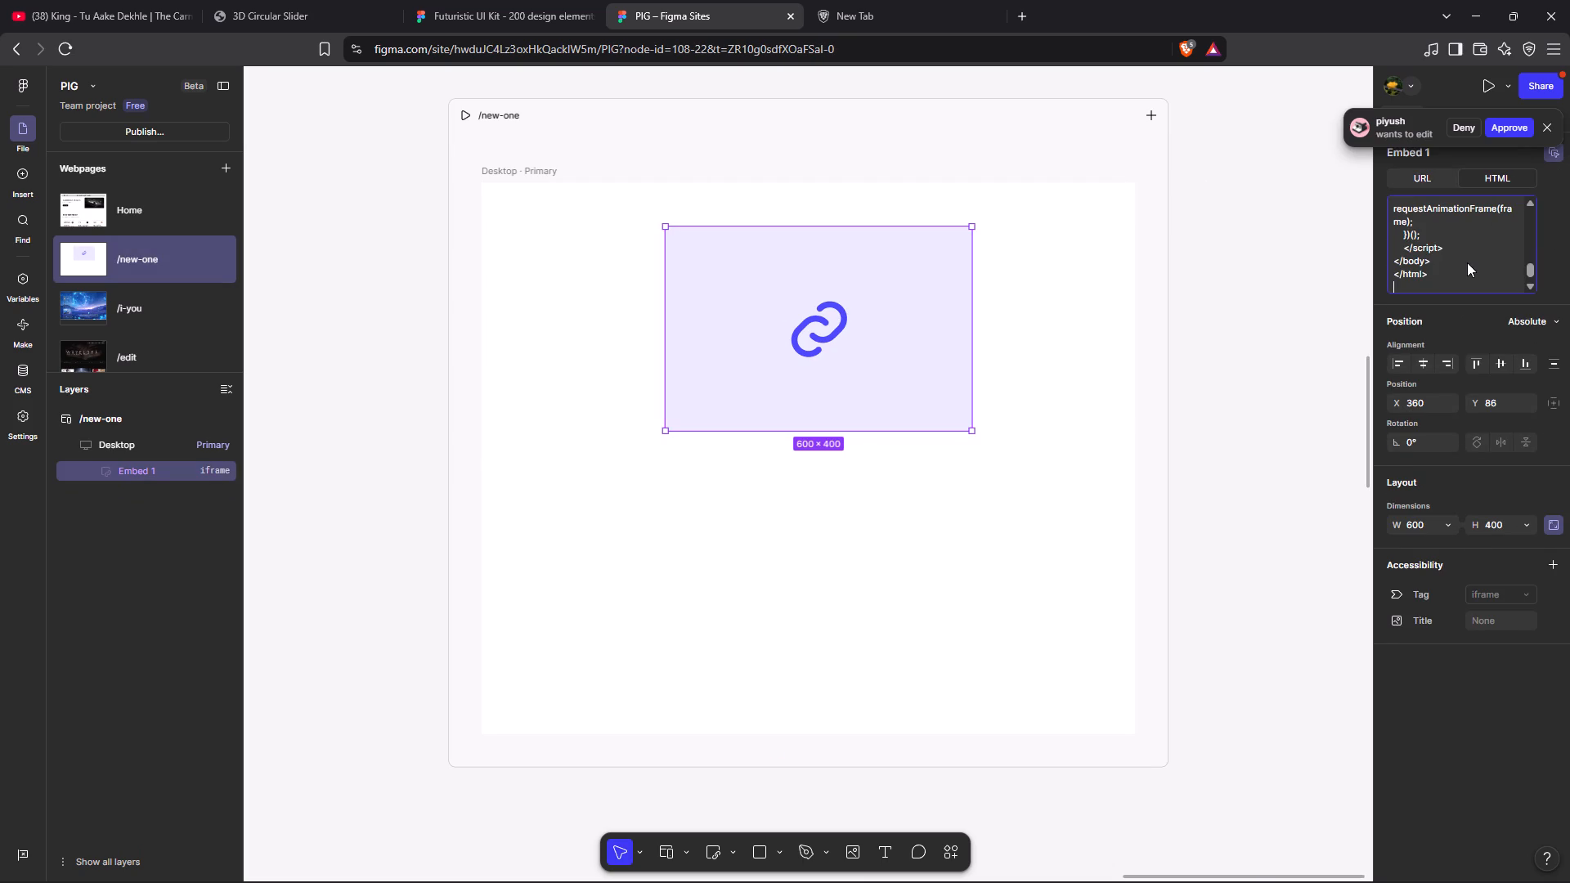
scroll(1430, 53, down, 2)
scroll(1450, 246, up, 5)
scroll(1450, 246, down, 11)
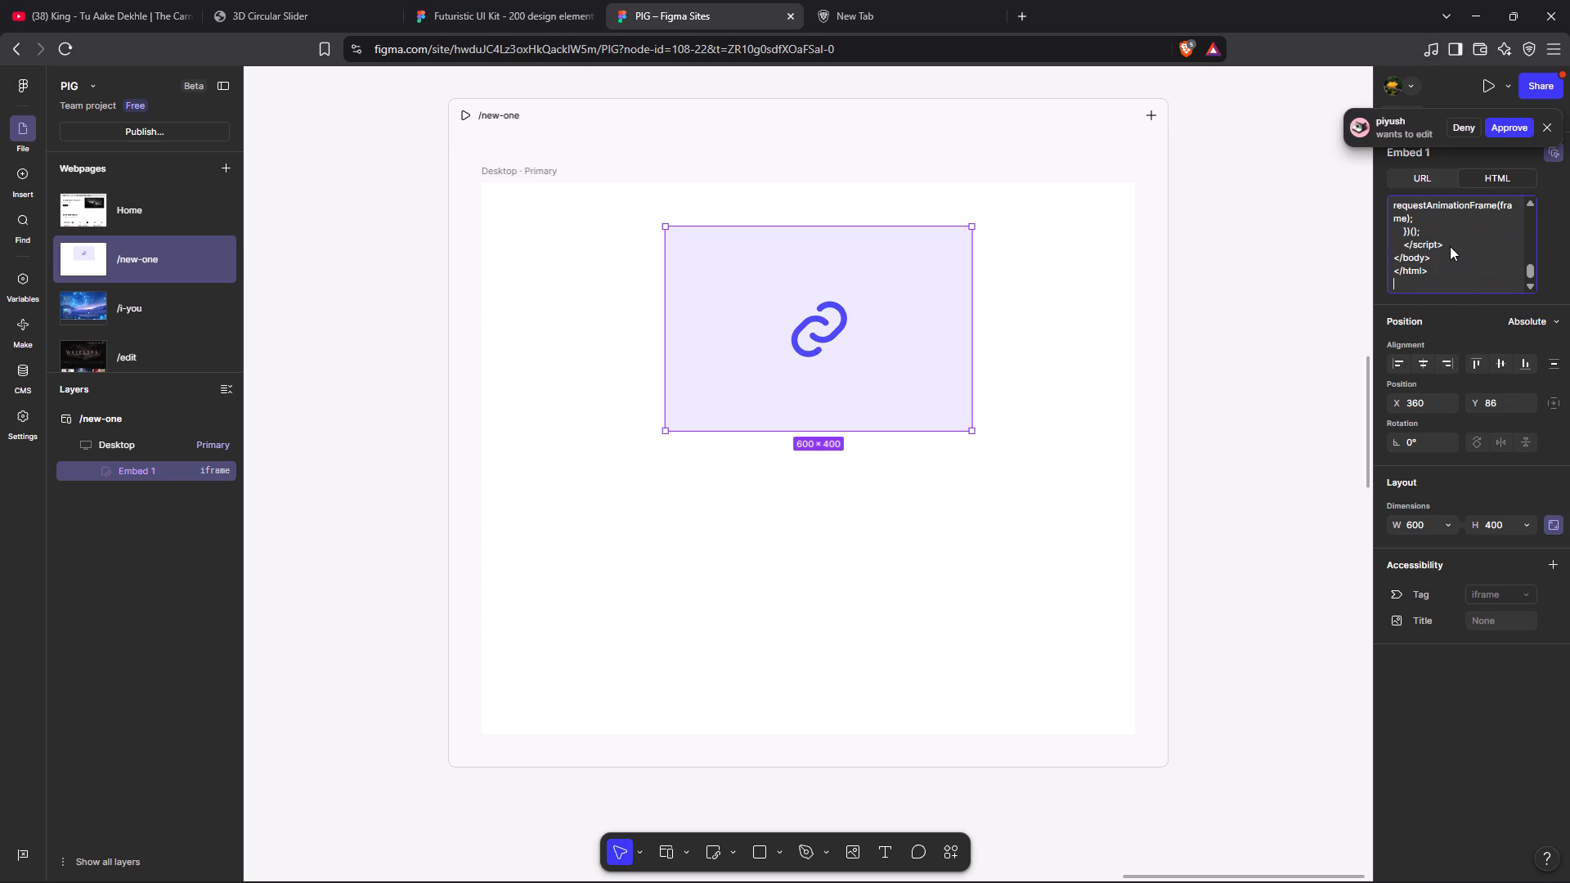
scroll(1450, 246, down, 2)
click(1173, 466)
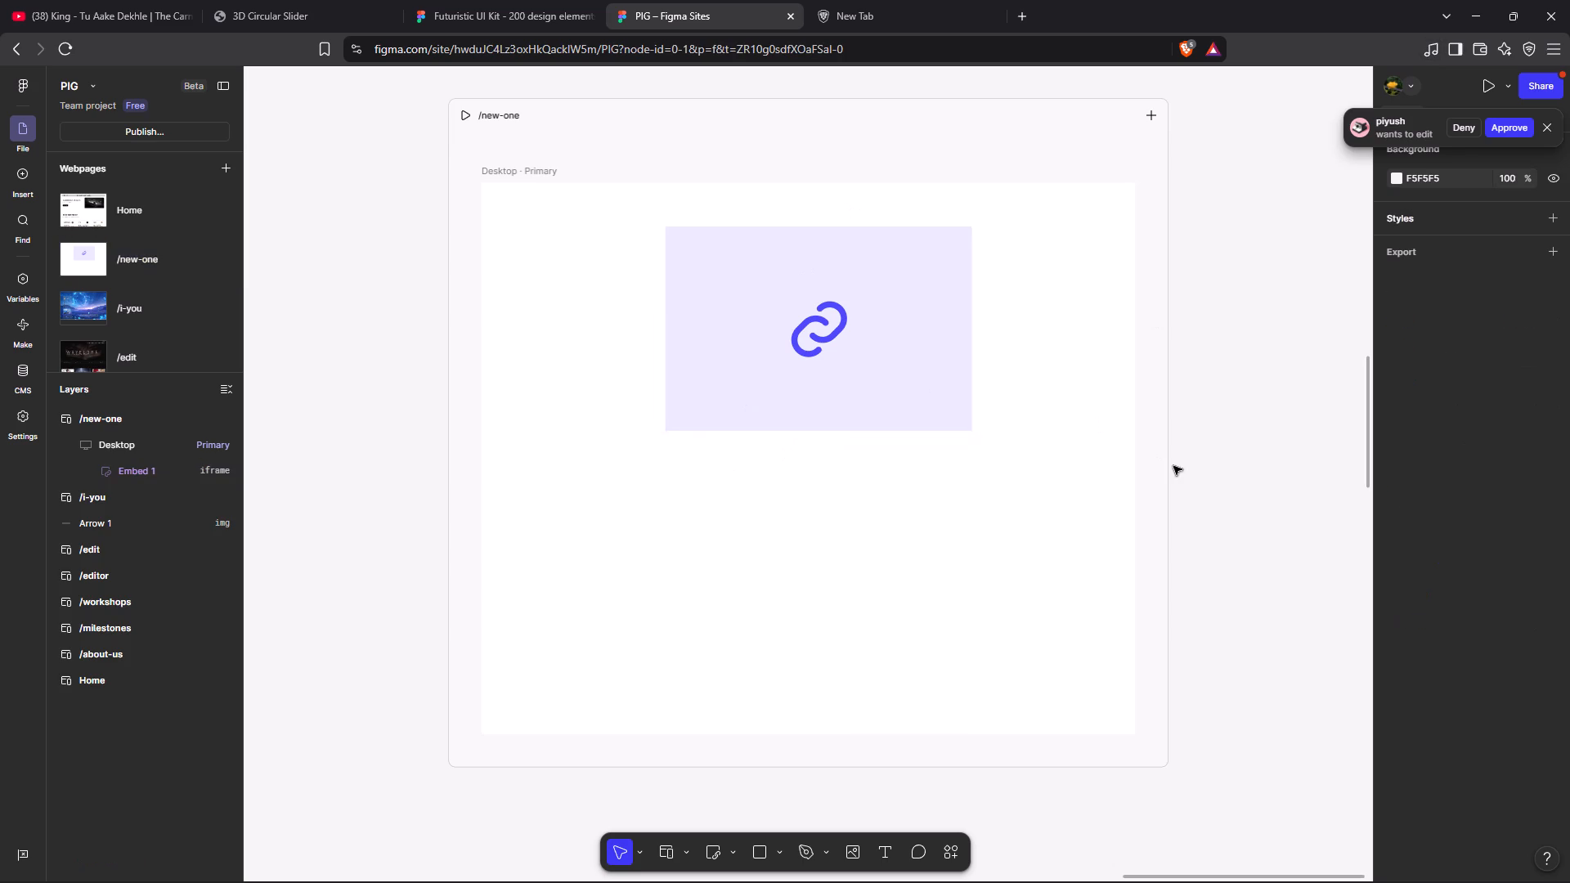
click(828, 348)
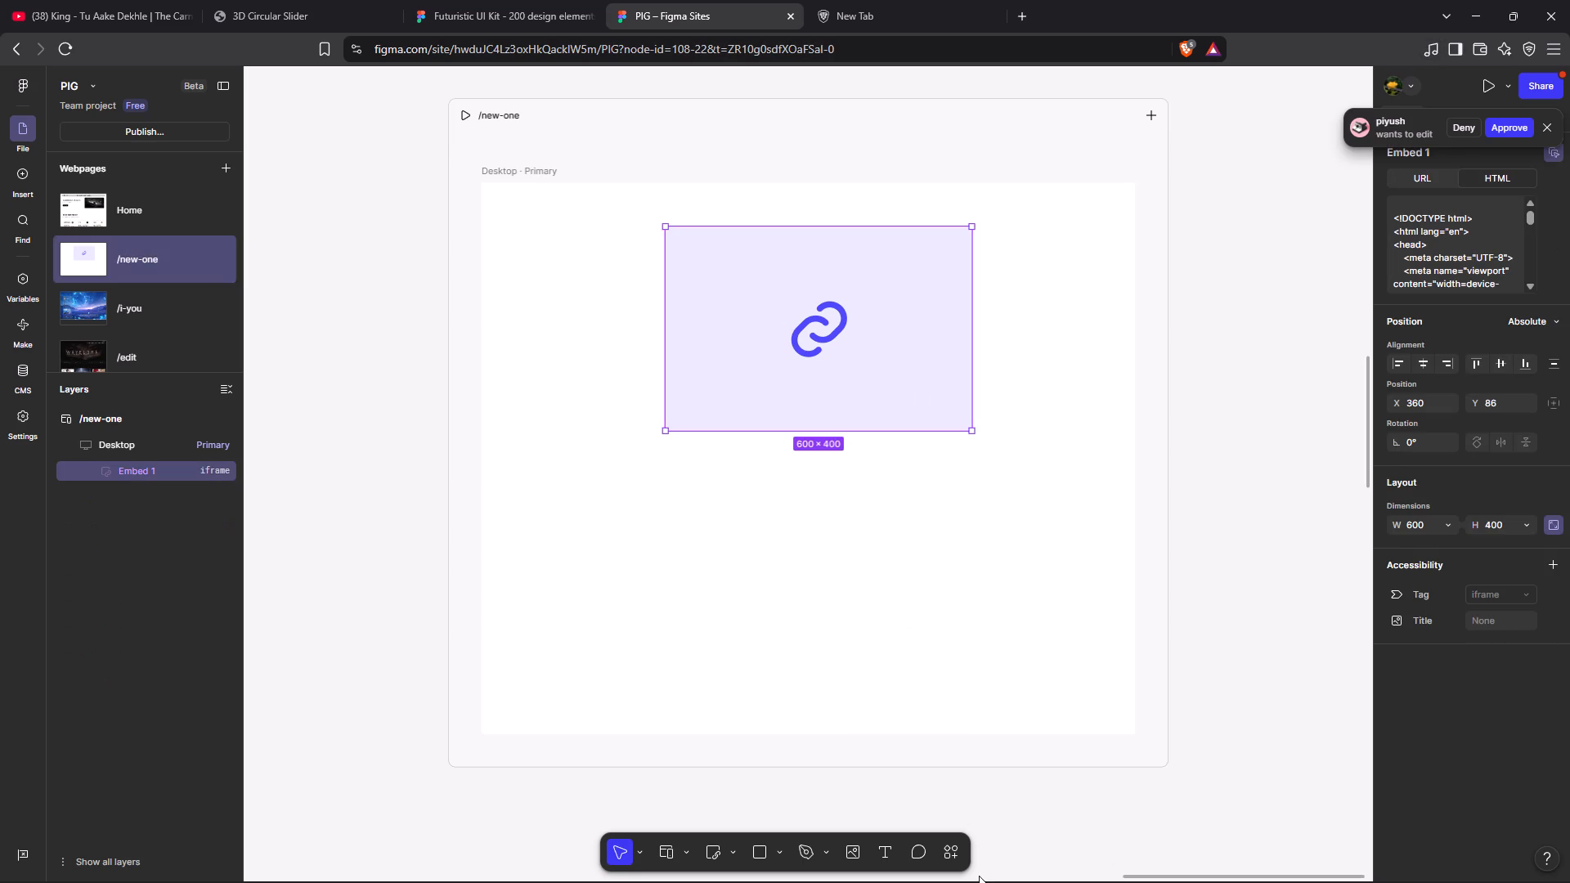
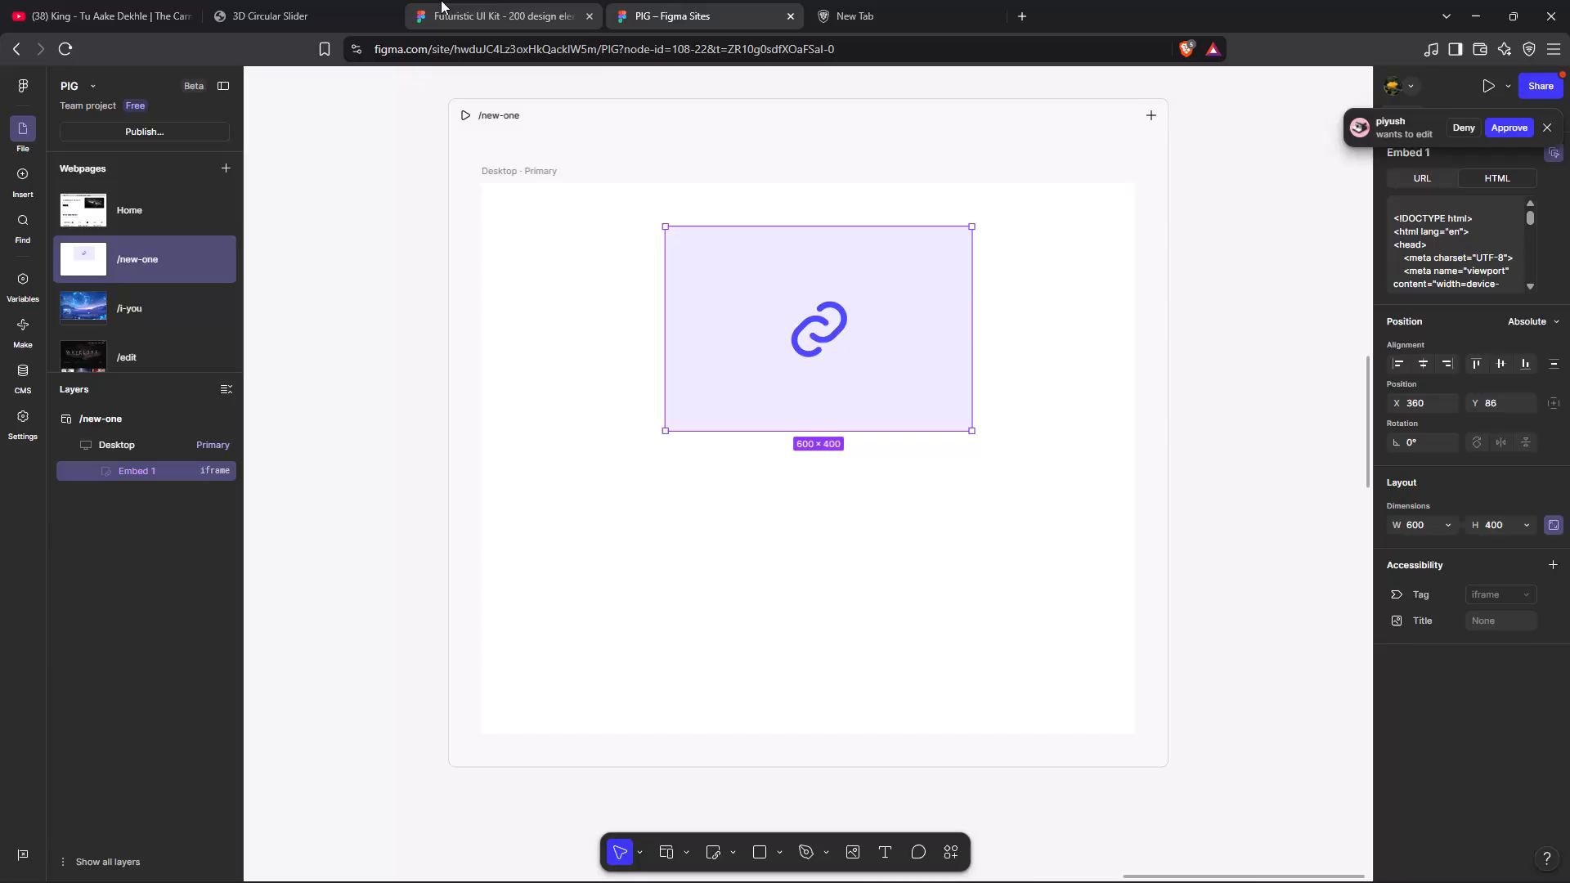
Review the locally opened 3D Circular Slider page from its title section down to the rotating card slider.
click(244, 21)
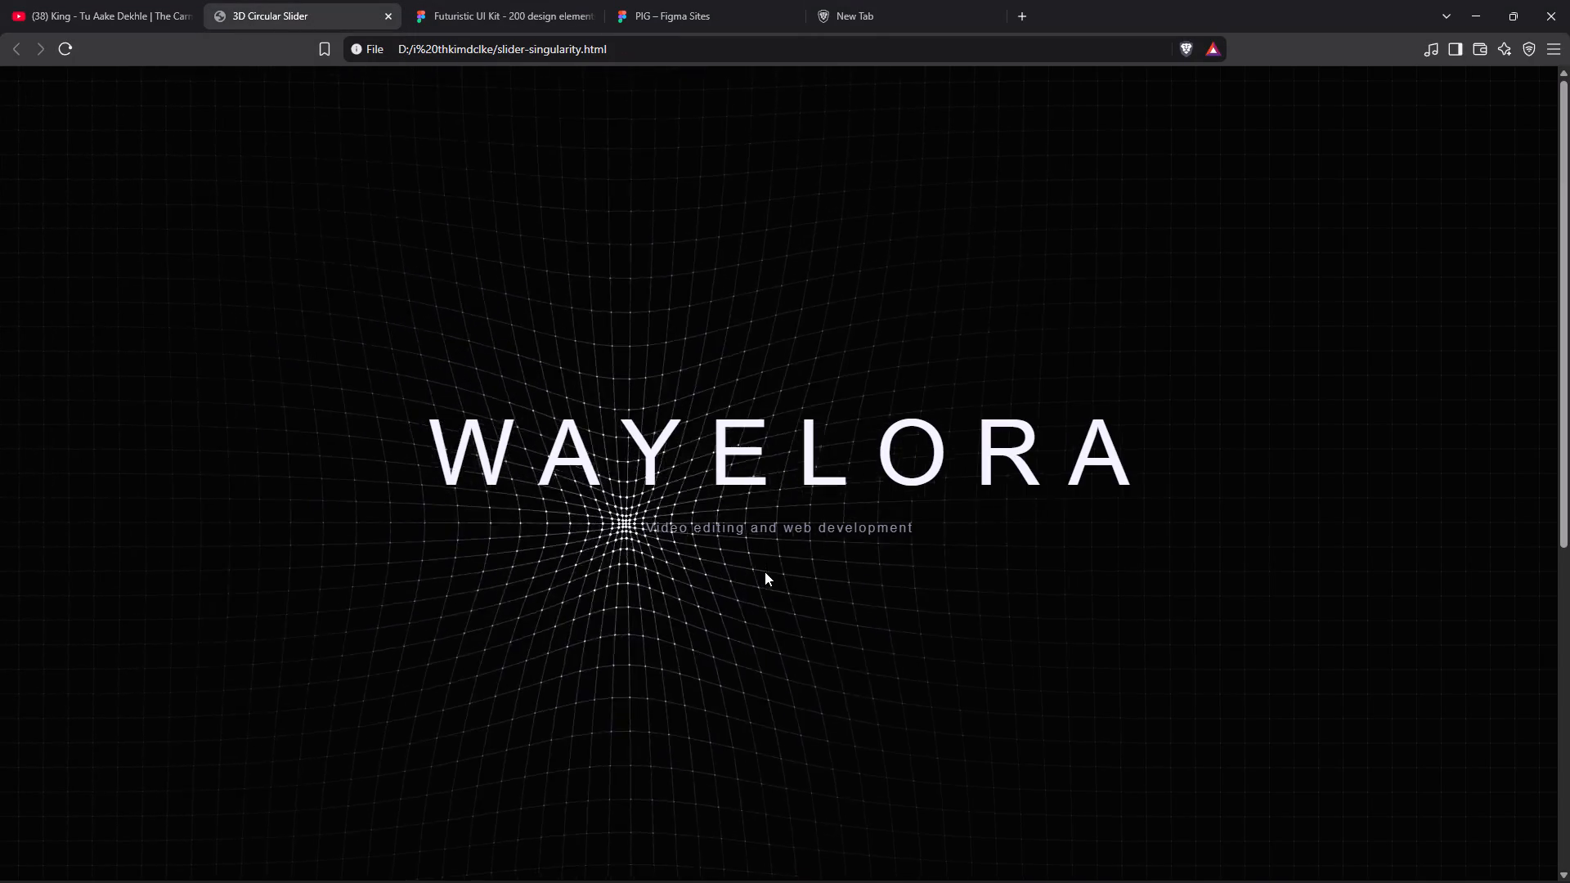
scroll(765, 571, down, 9)
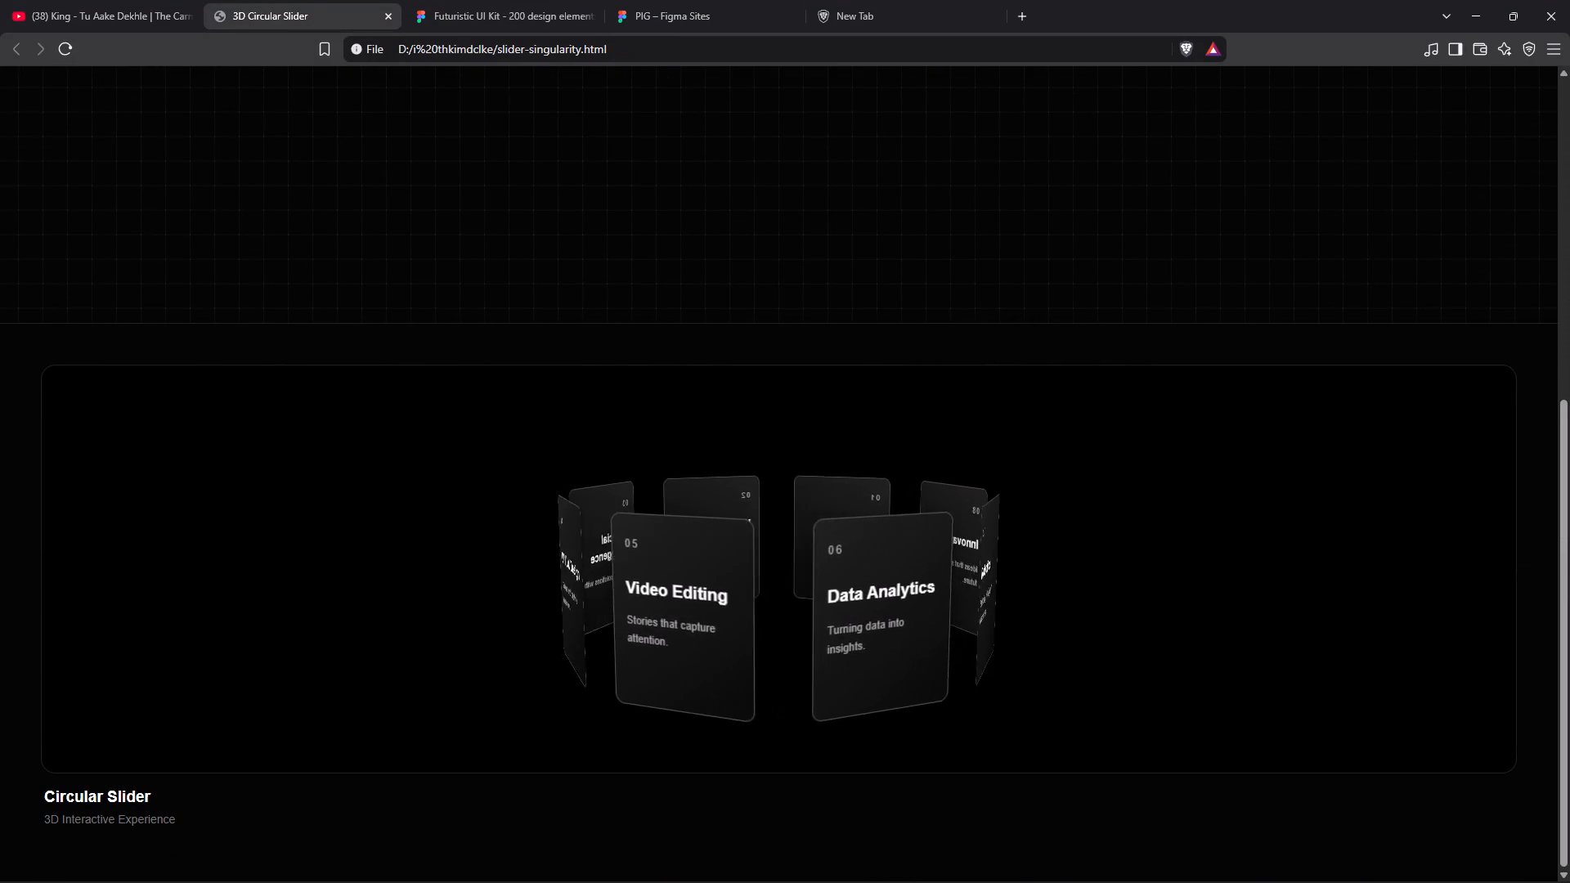
Capture a cropped screenshot of the pink ice-cream app design board on the Cover page of the Futuristic UI Kit file.
click(517, 0)
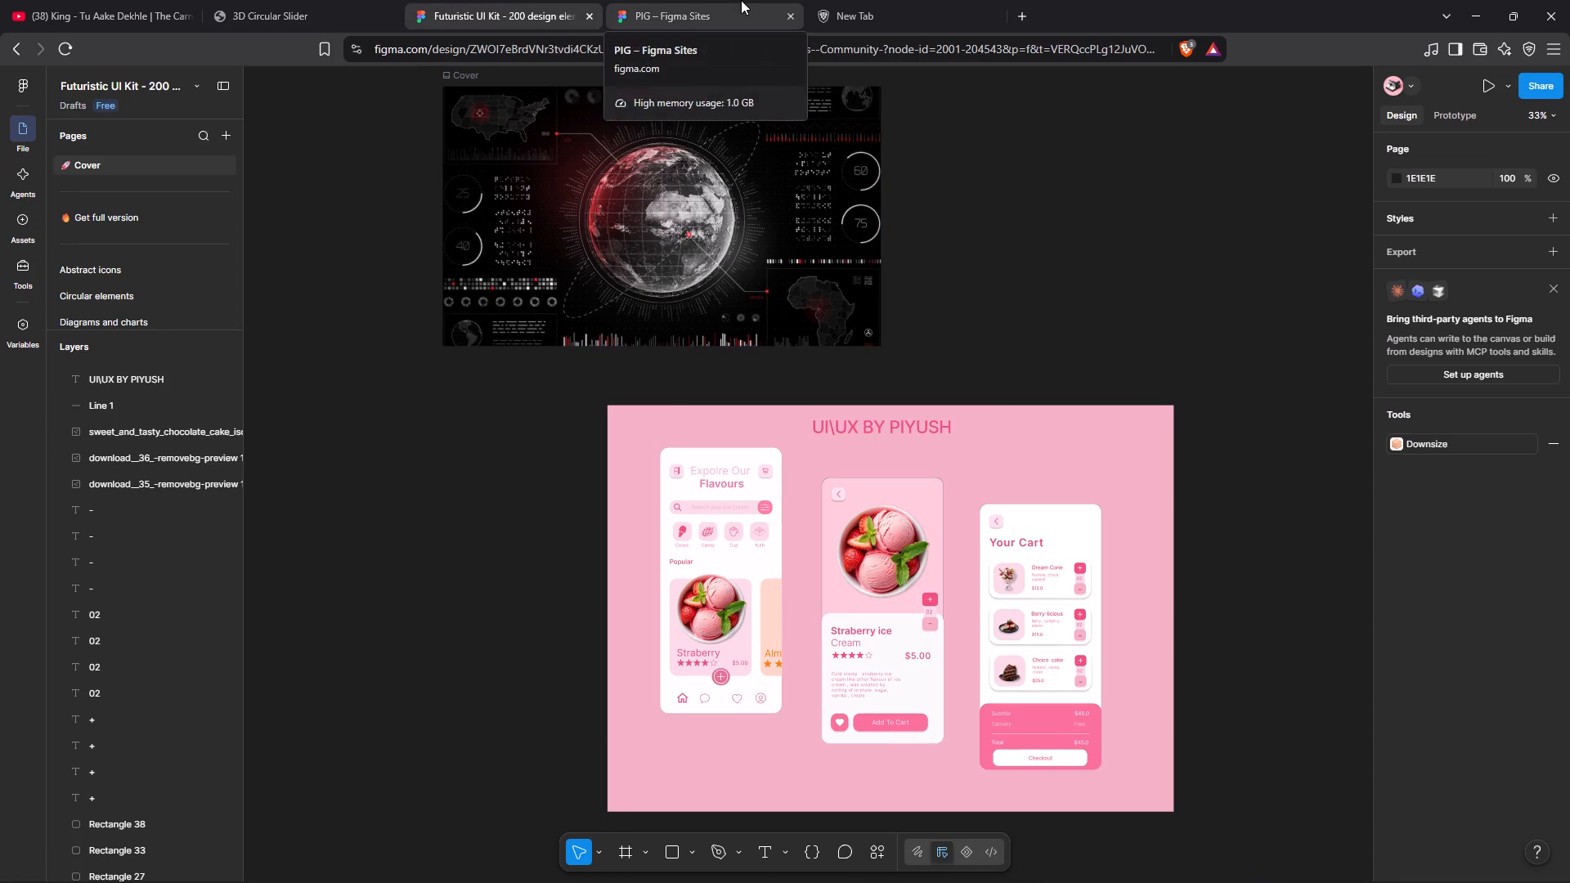
scroll(571, 528, down, 1)
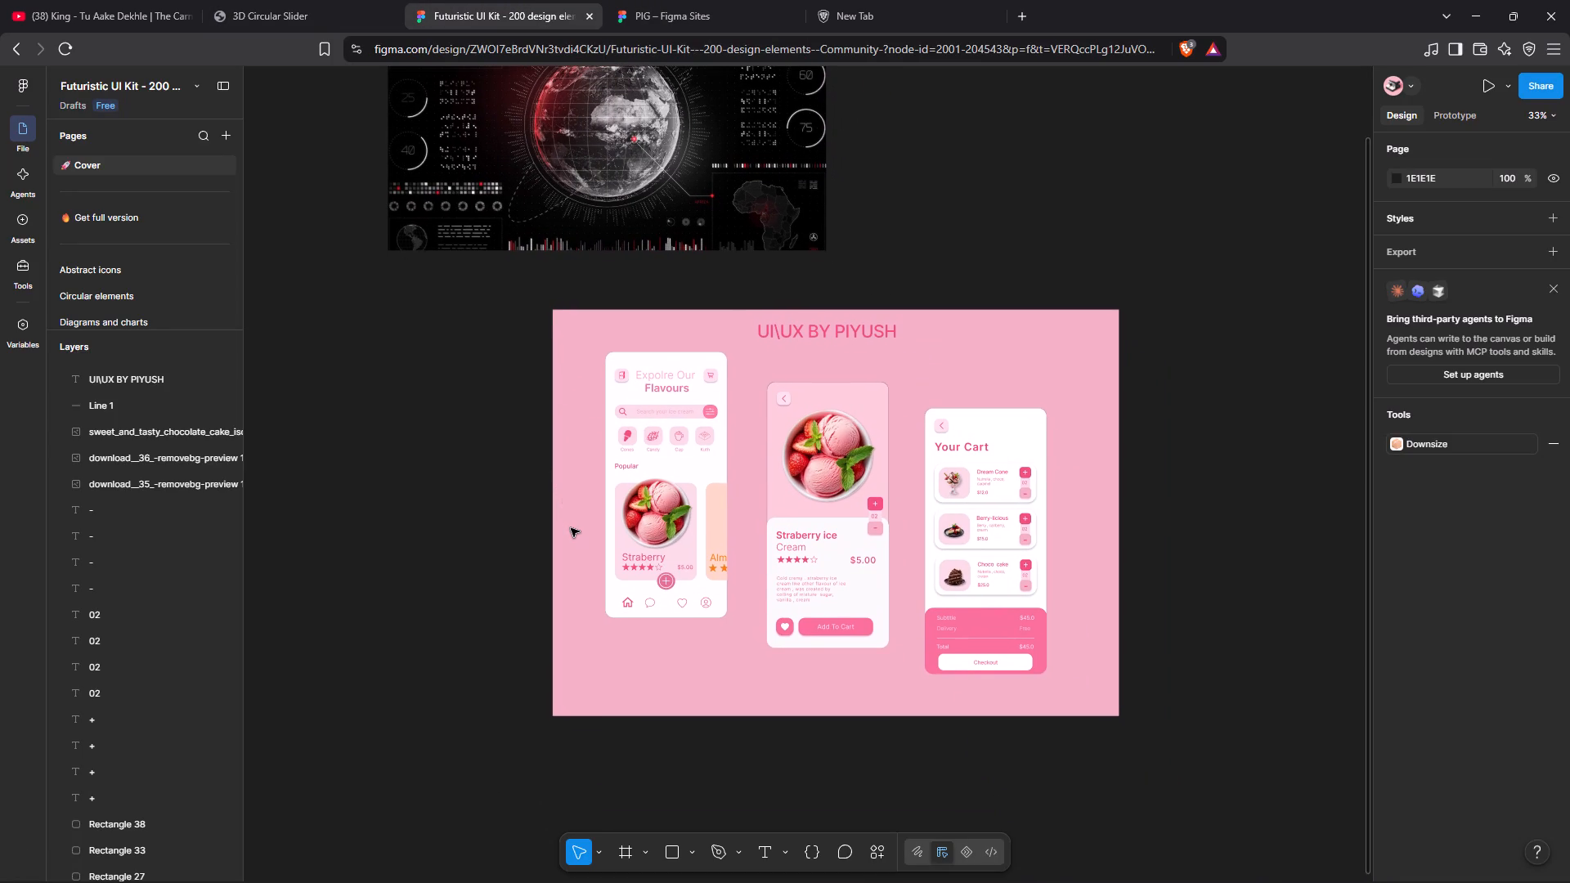
scroll(571, 528, down, 1)
key(shift+super+s)
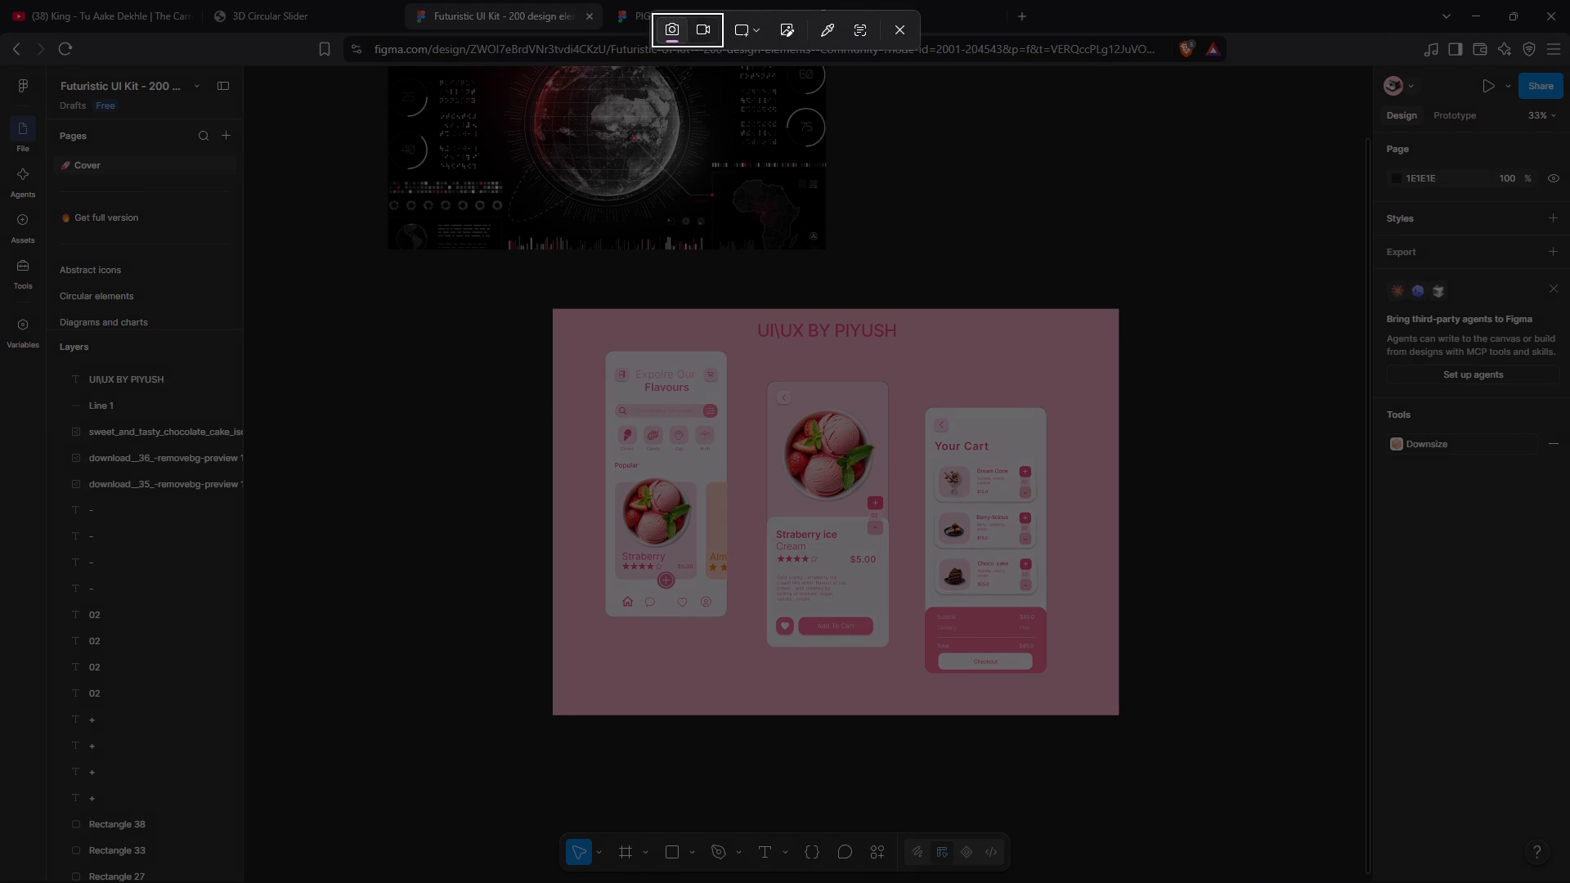
drag(554, 307, 1198, 654)
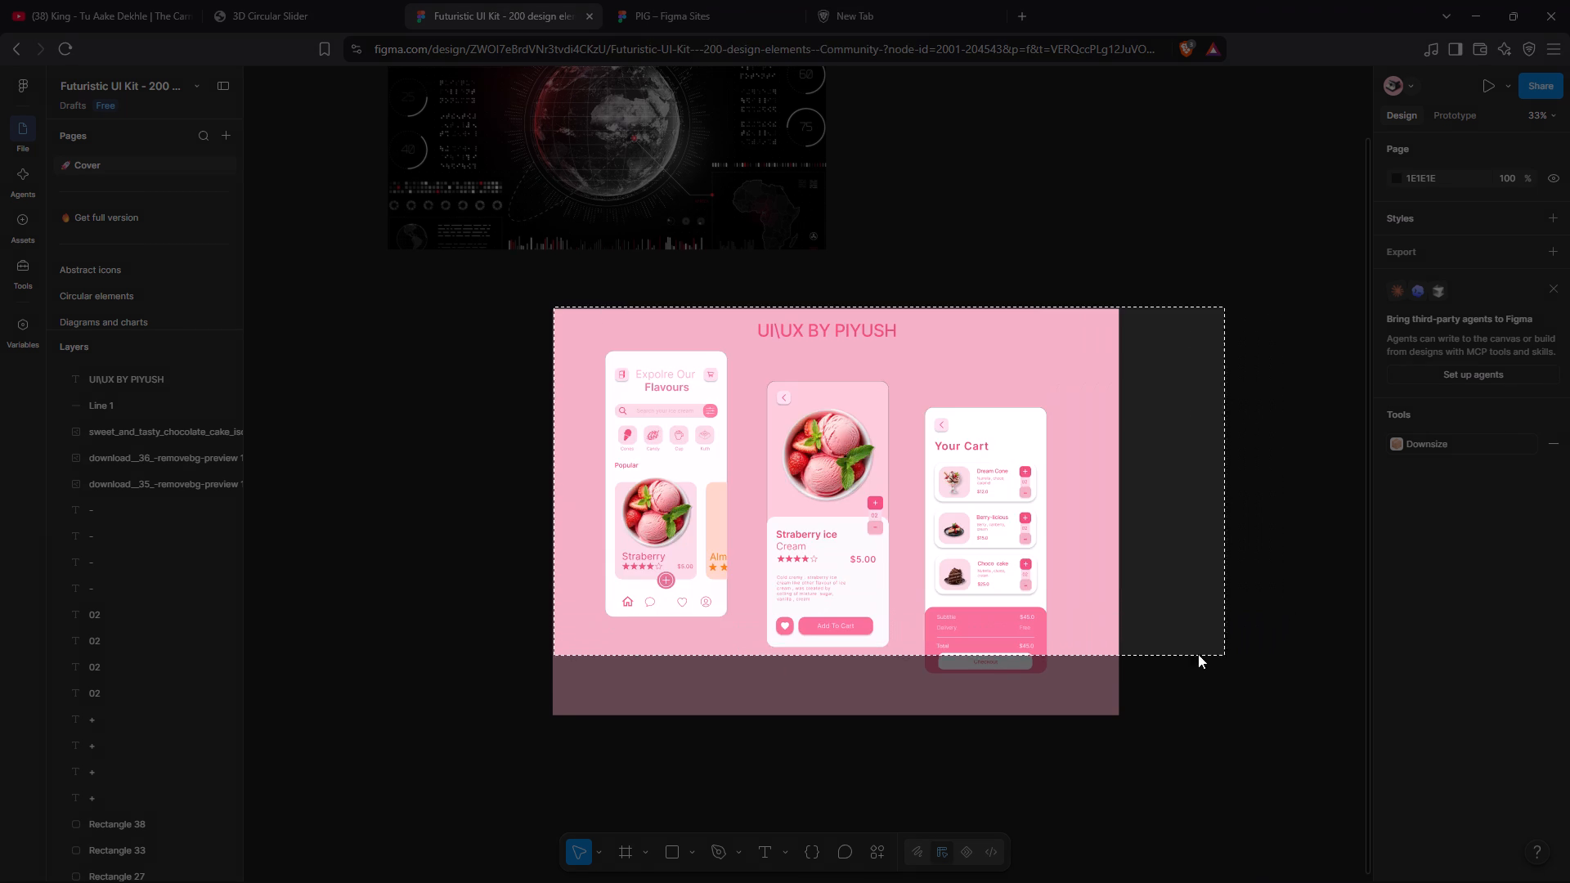
drag(1198, 654, 1121, 706)
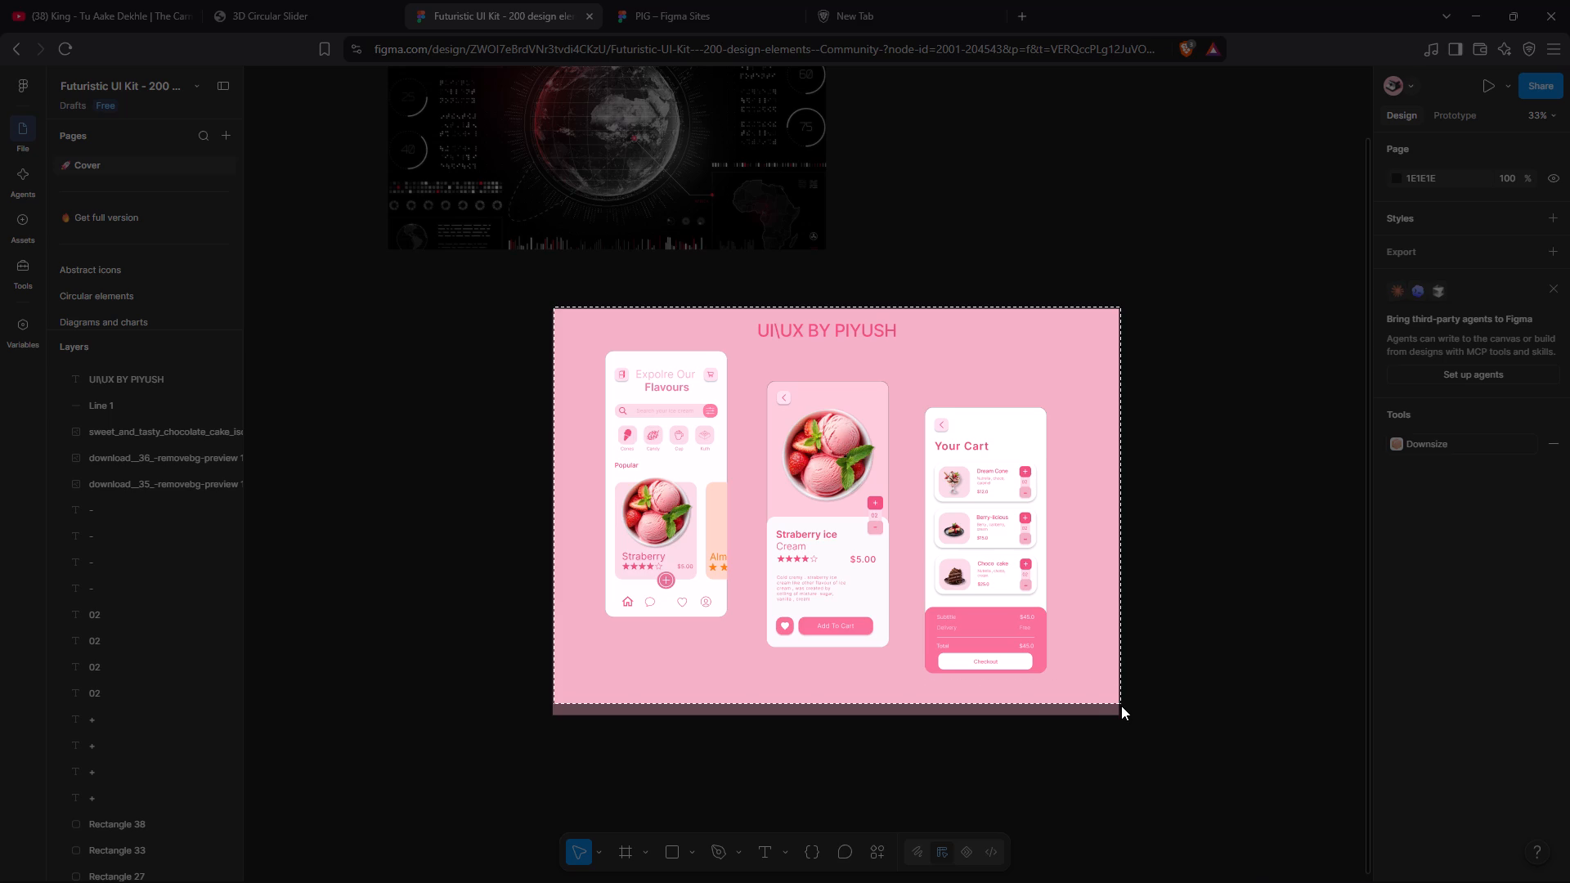
drag(1121, 706, 1121, 729)
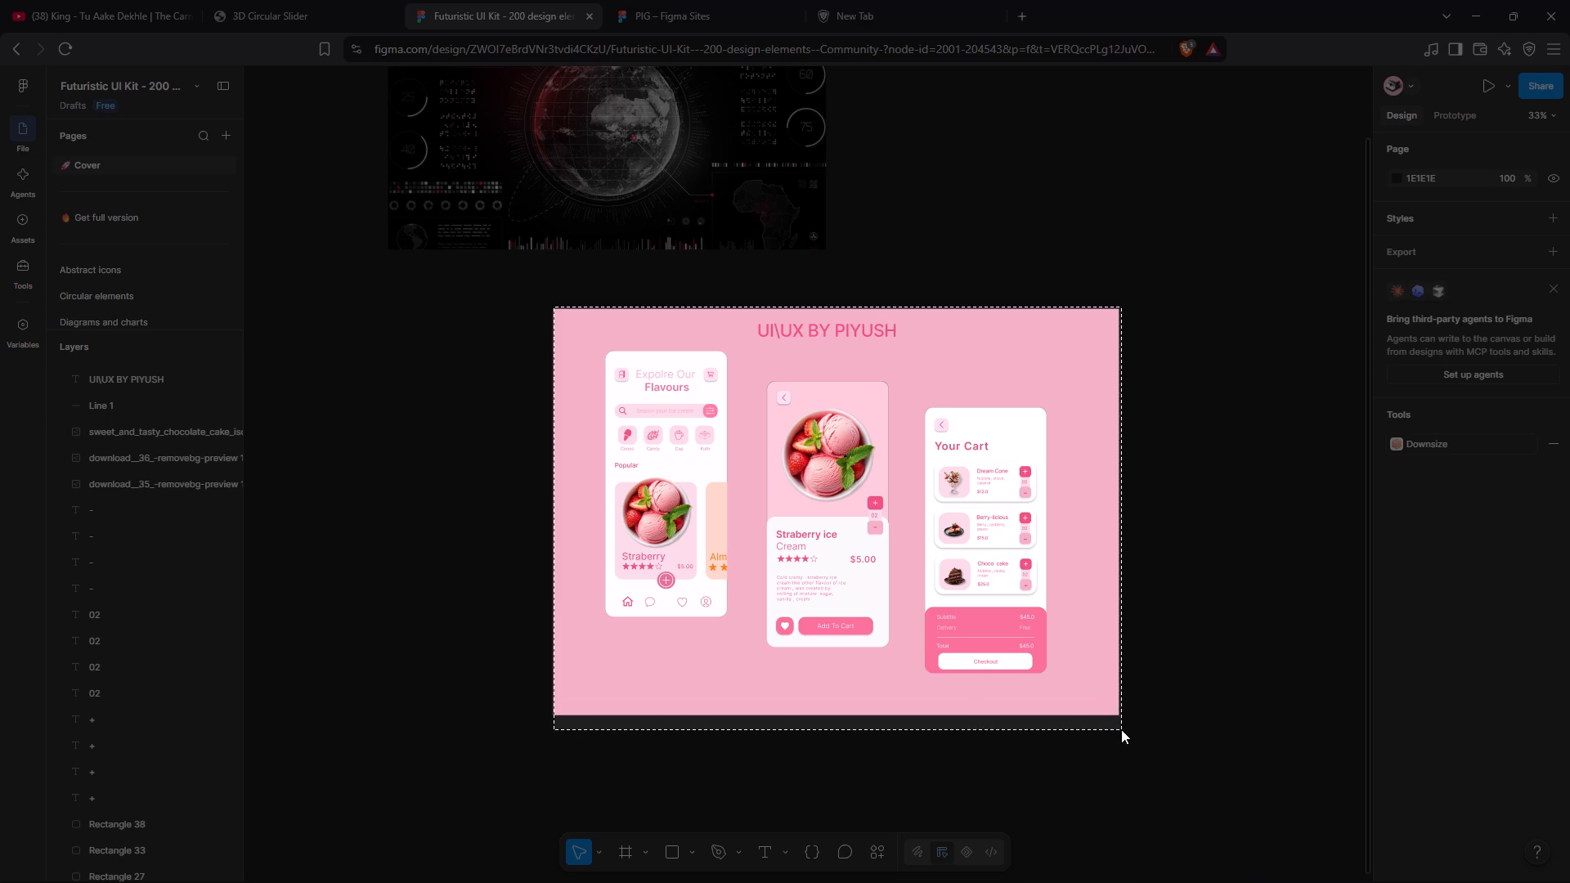
drag(1121, 729, 1116, 712)
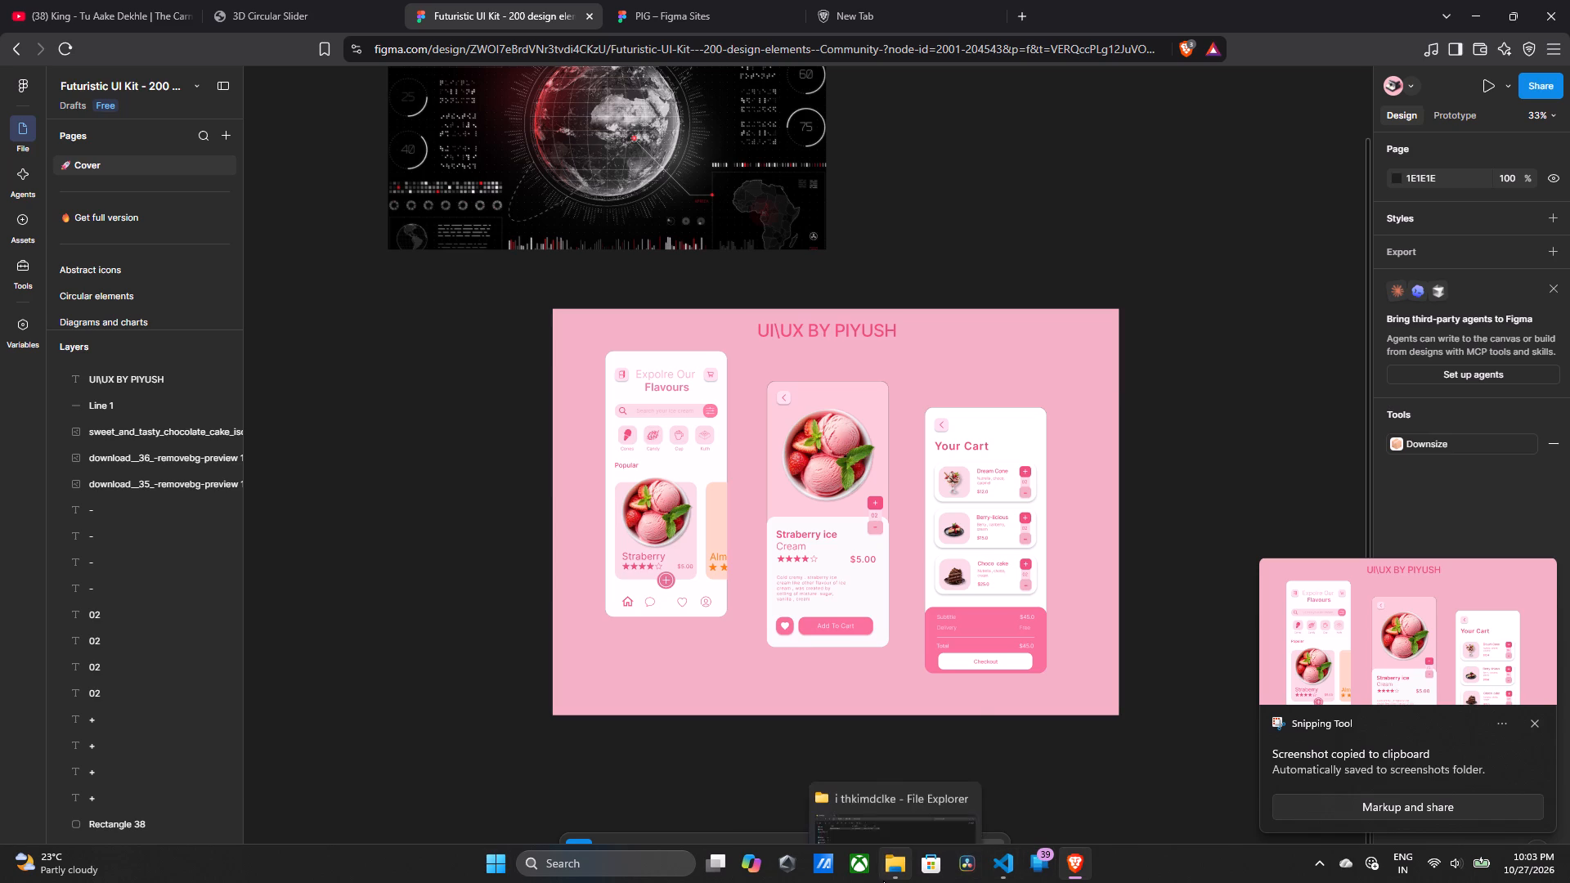
Launch the recently added Kuro app.
click(504, 876)
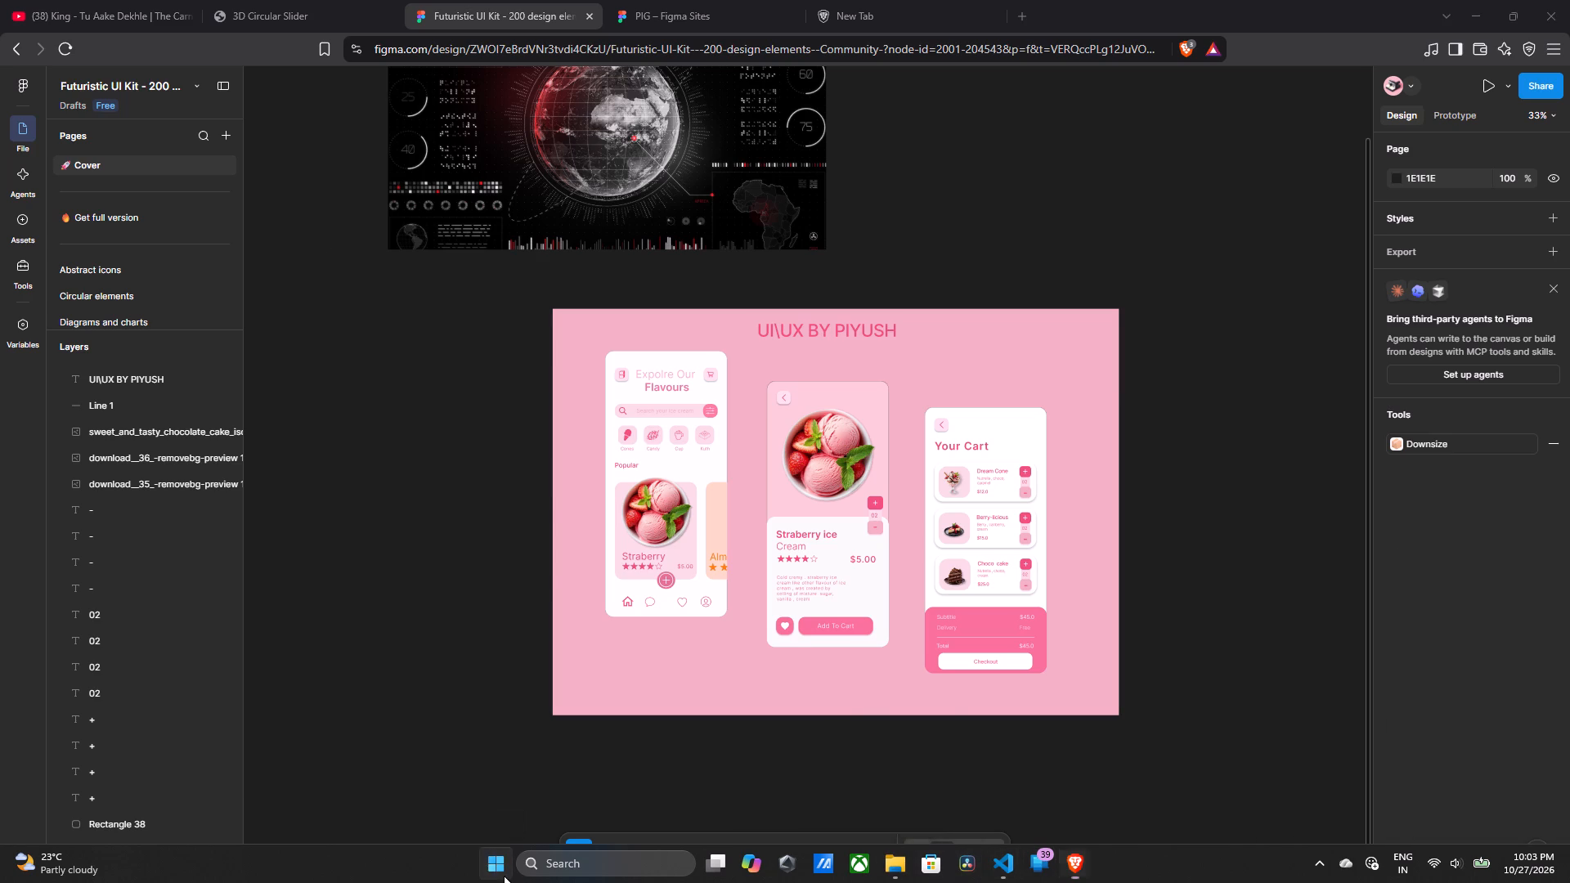
click(428, 593)
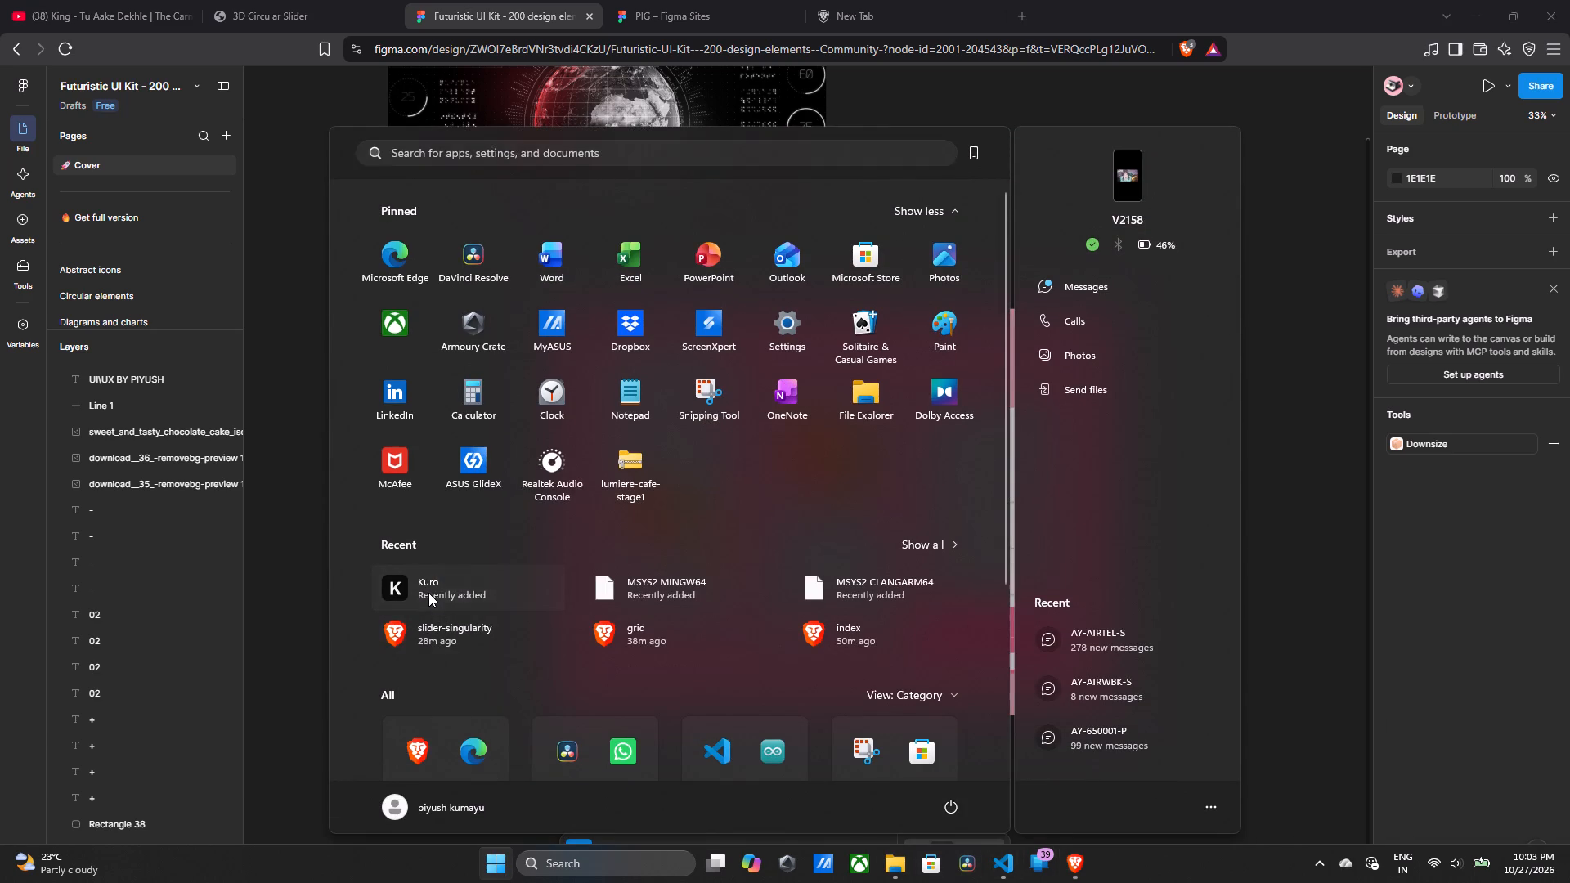
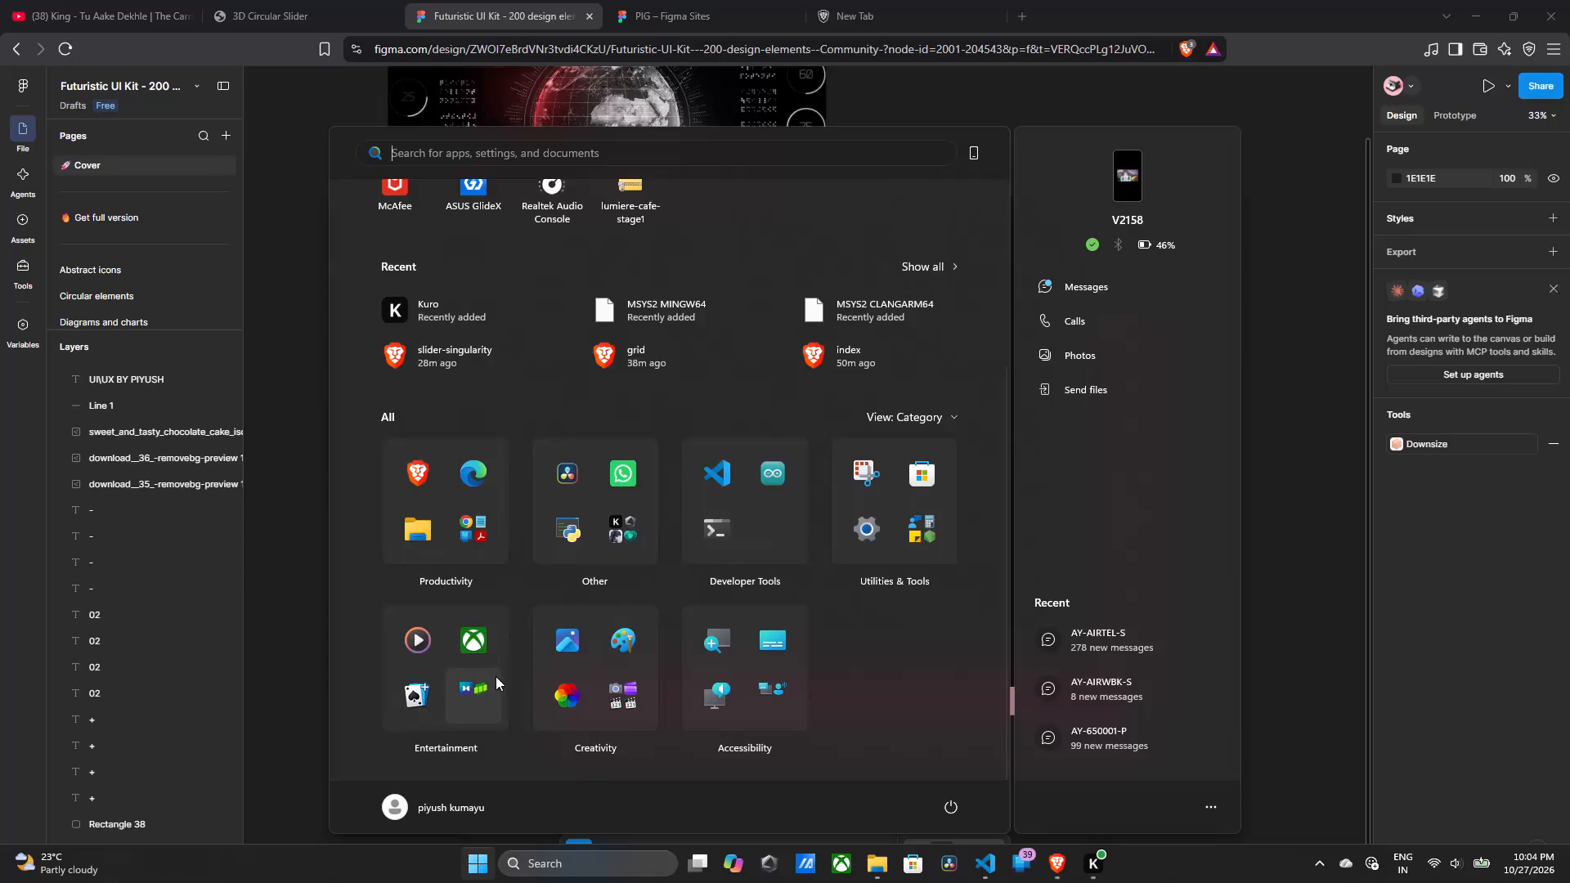
Open WhatsApp from the installed apps.
click(628, 499)
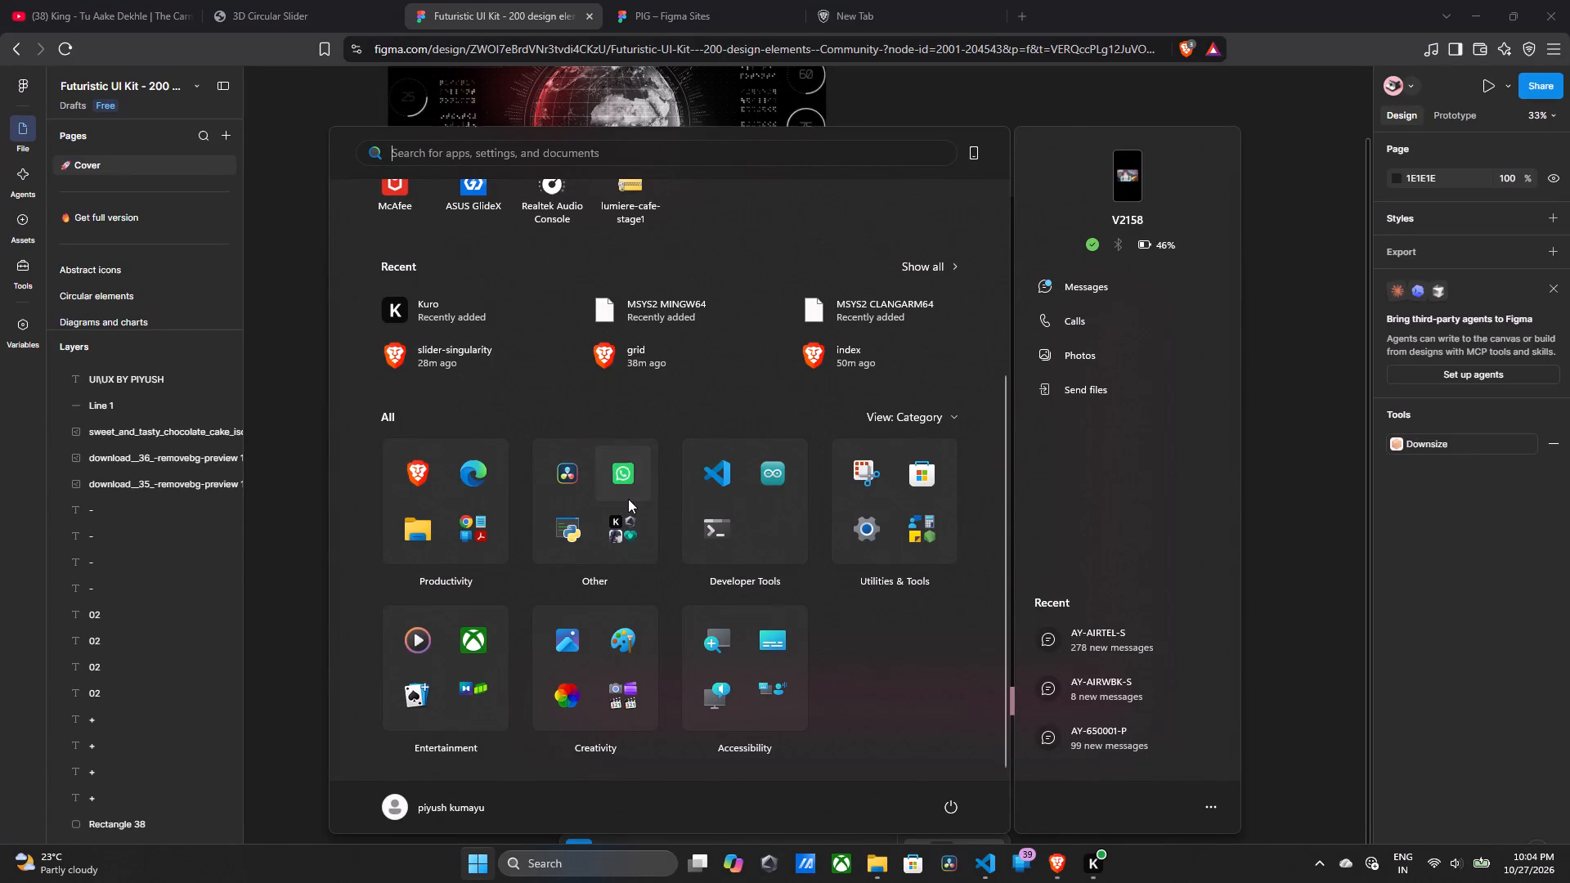
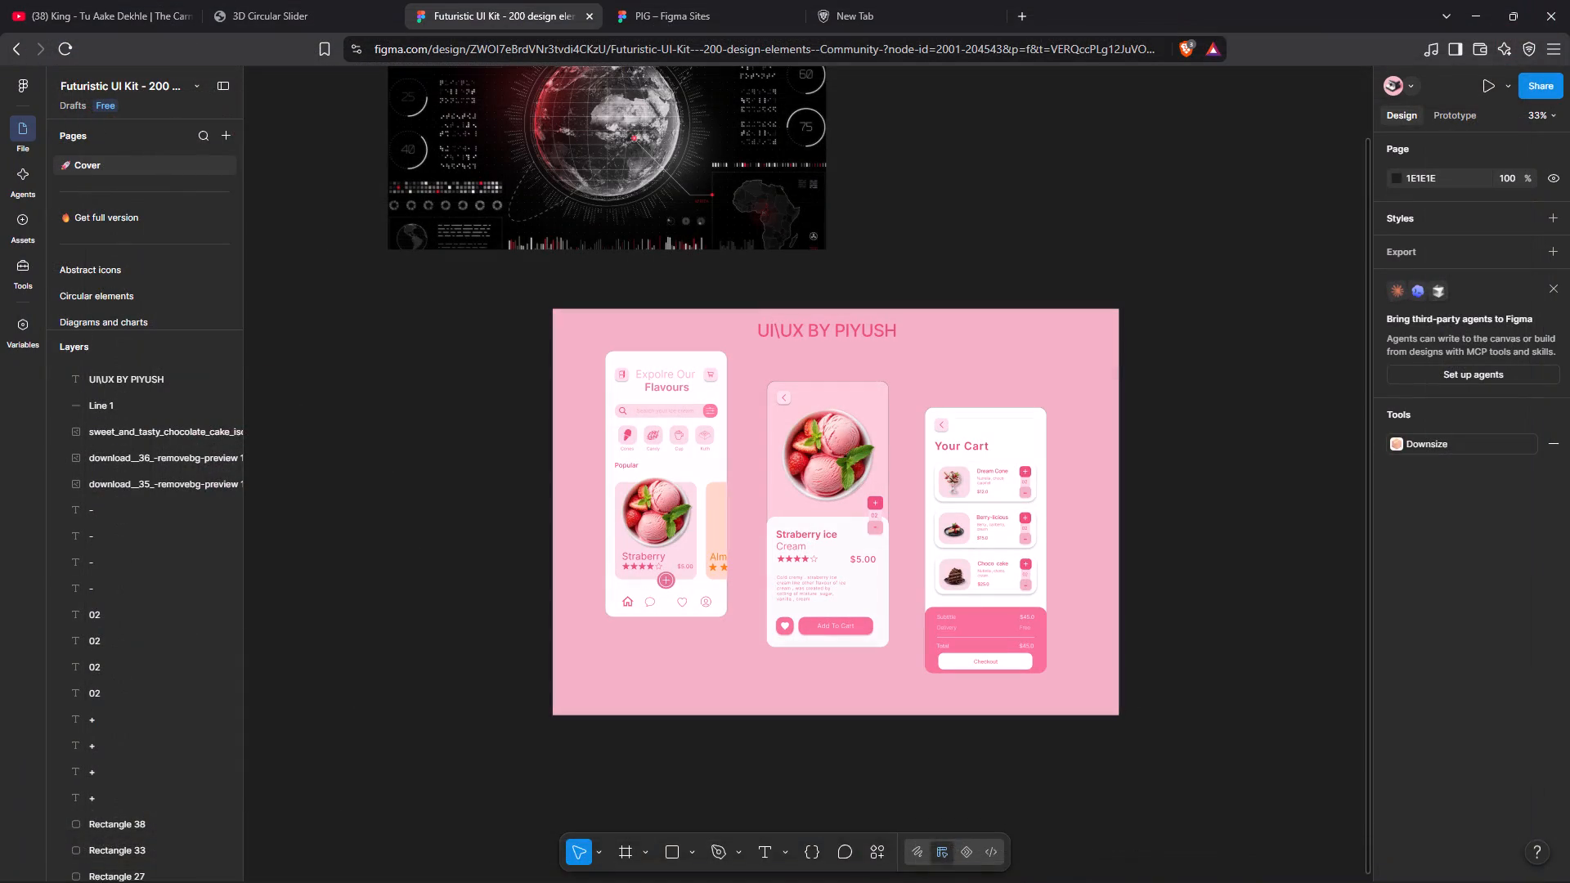
Return to the PIG site file and delete the 600 × 400 embed from the Desktop frame of the /new-one page.
click(877, 876)
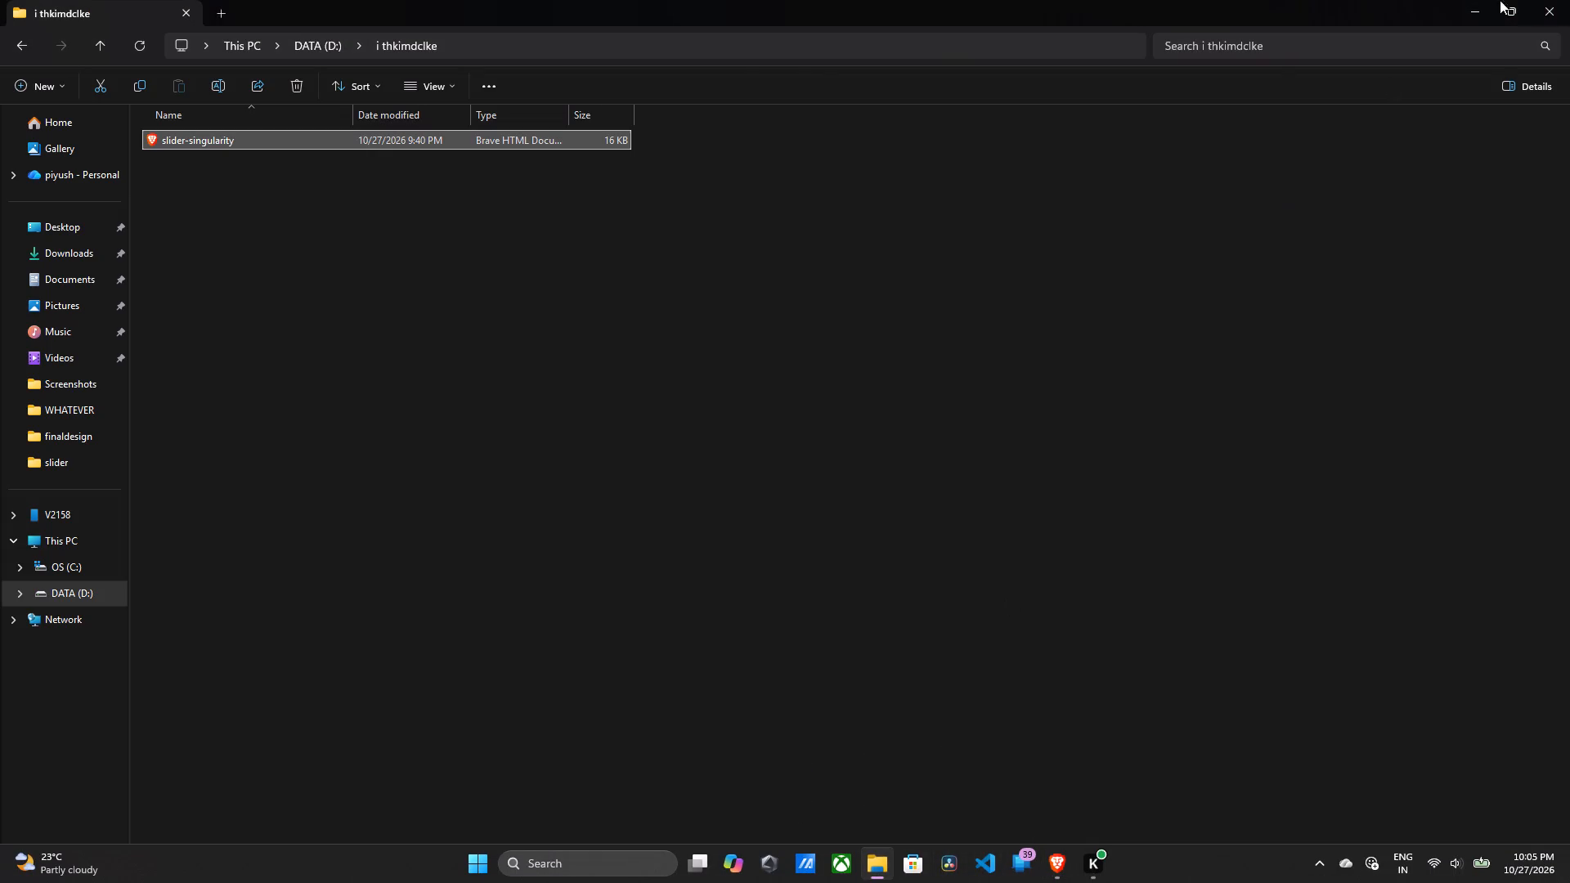
click(1569, 0)
click(733, 0)
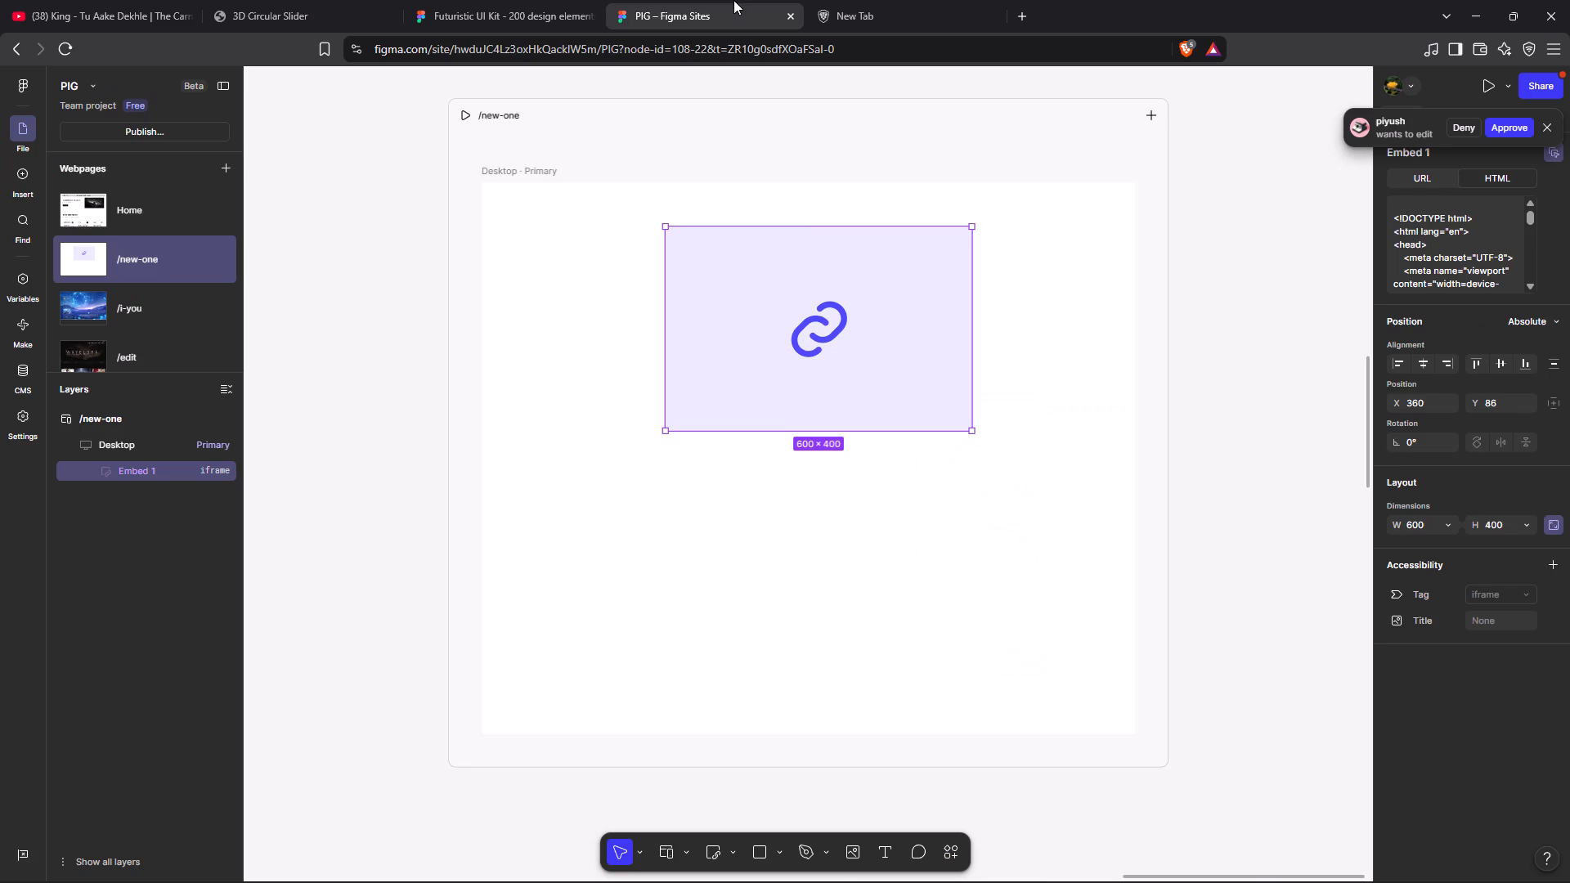
click(929, 303)
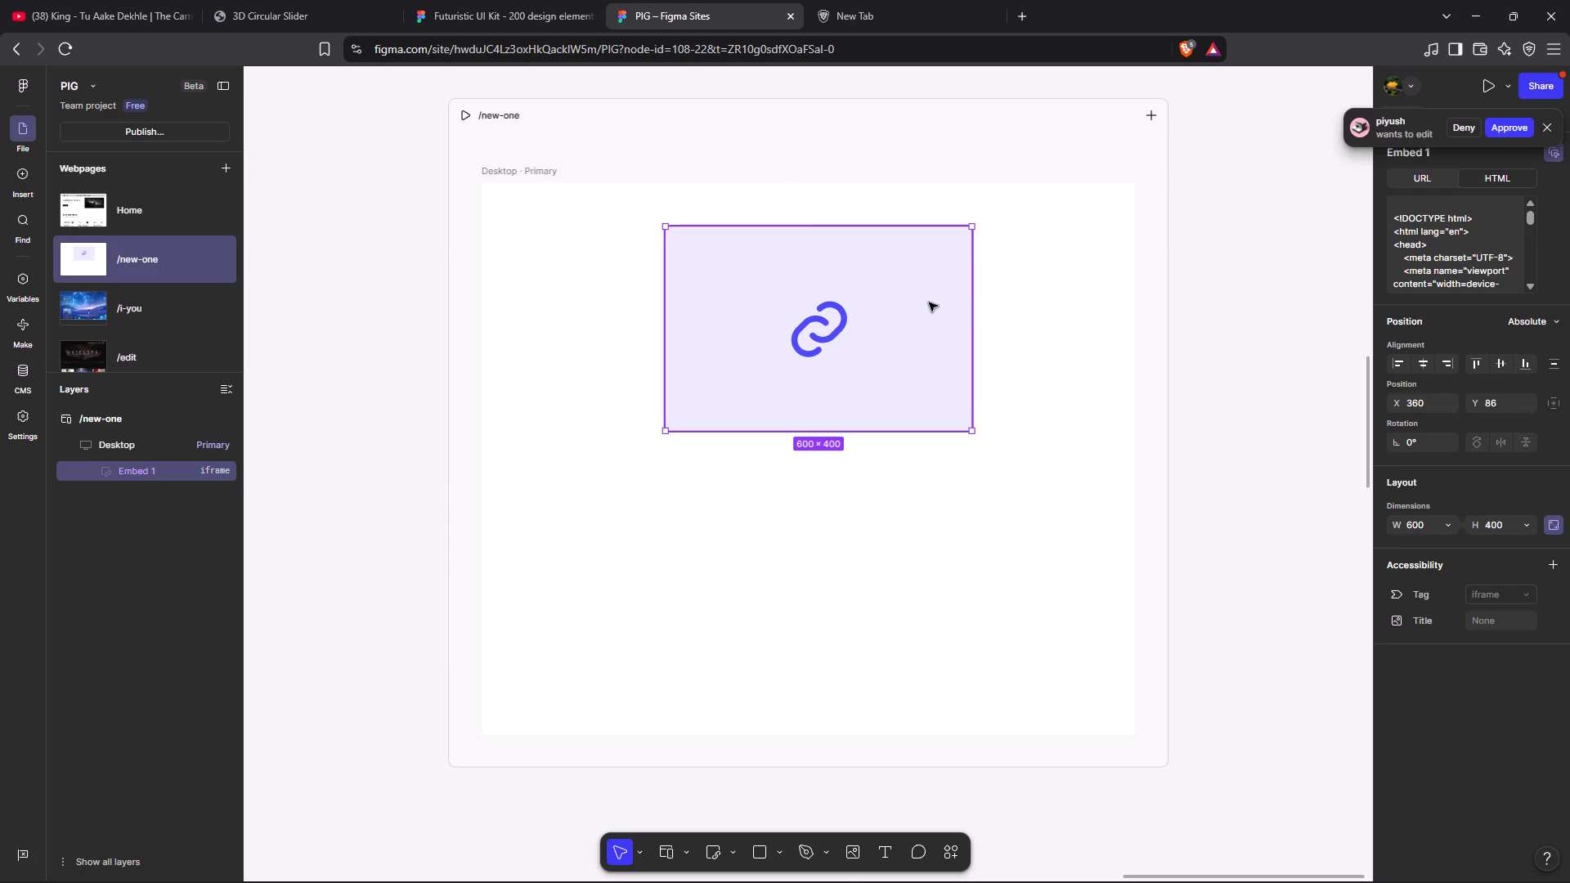
key(BackSpace)
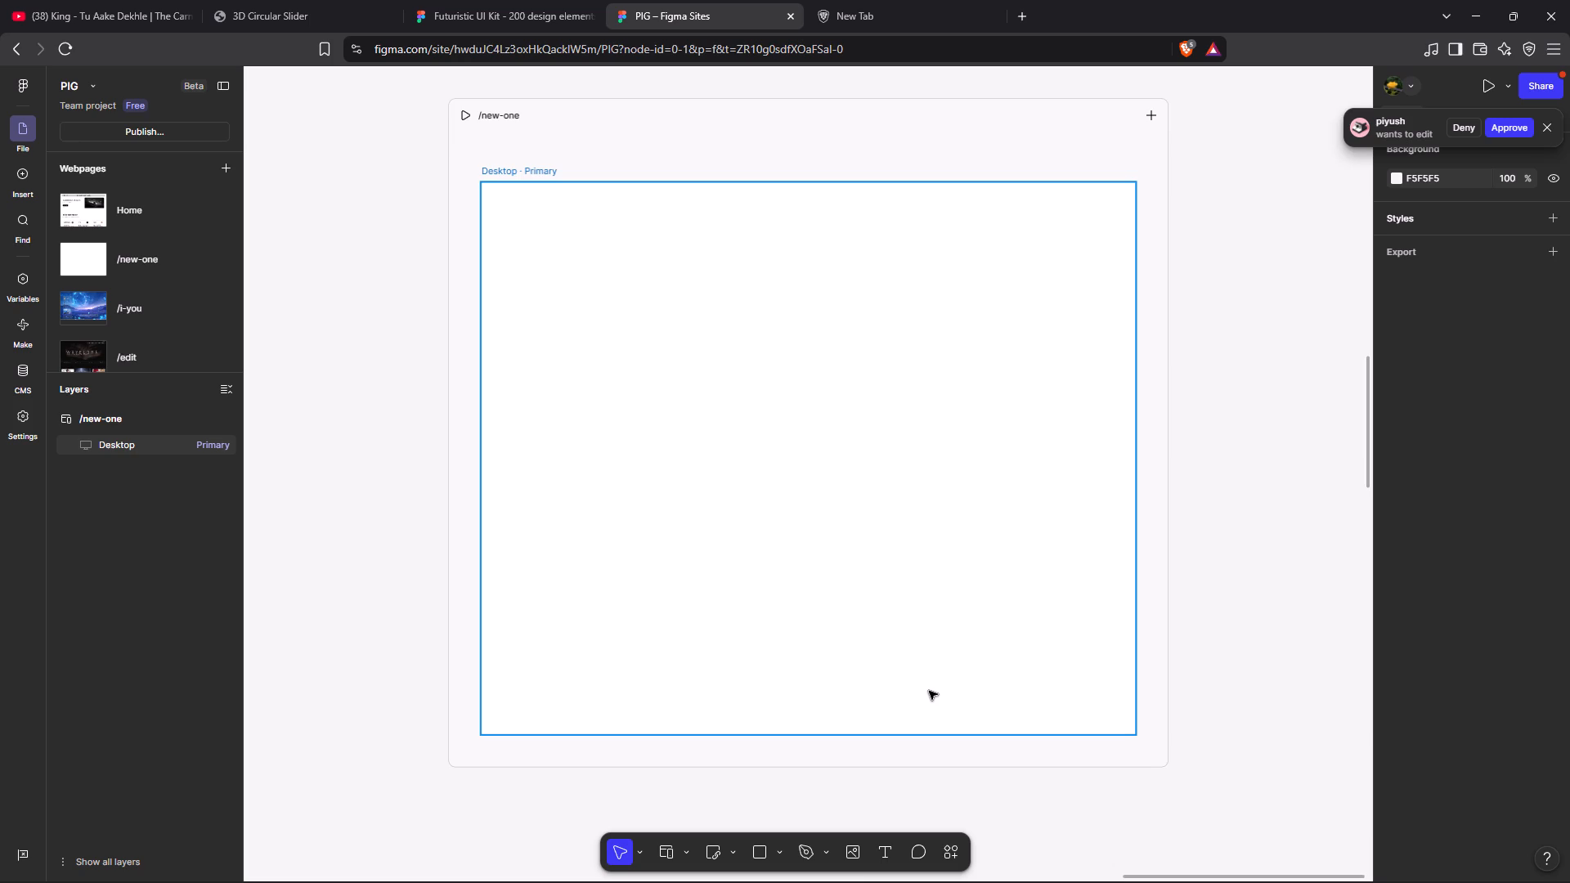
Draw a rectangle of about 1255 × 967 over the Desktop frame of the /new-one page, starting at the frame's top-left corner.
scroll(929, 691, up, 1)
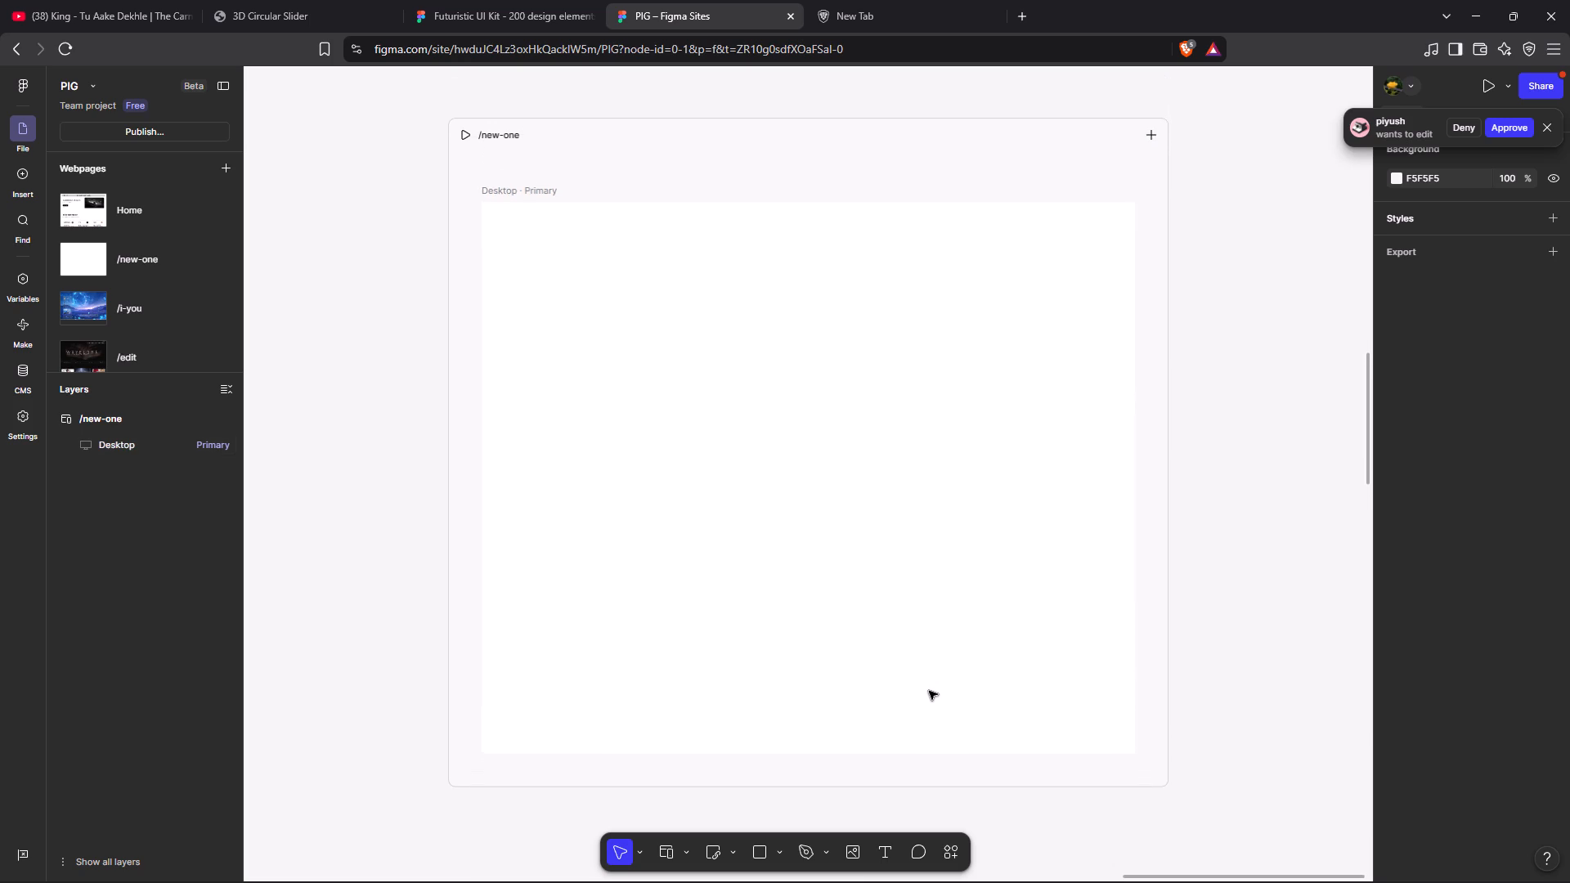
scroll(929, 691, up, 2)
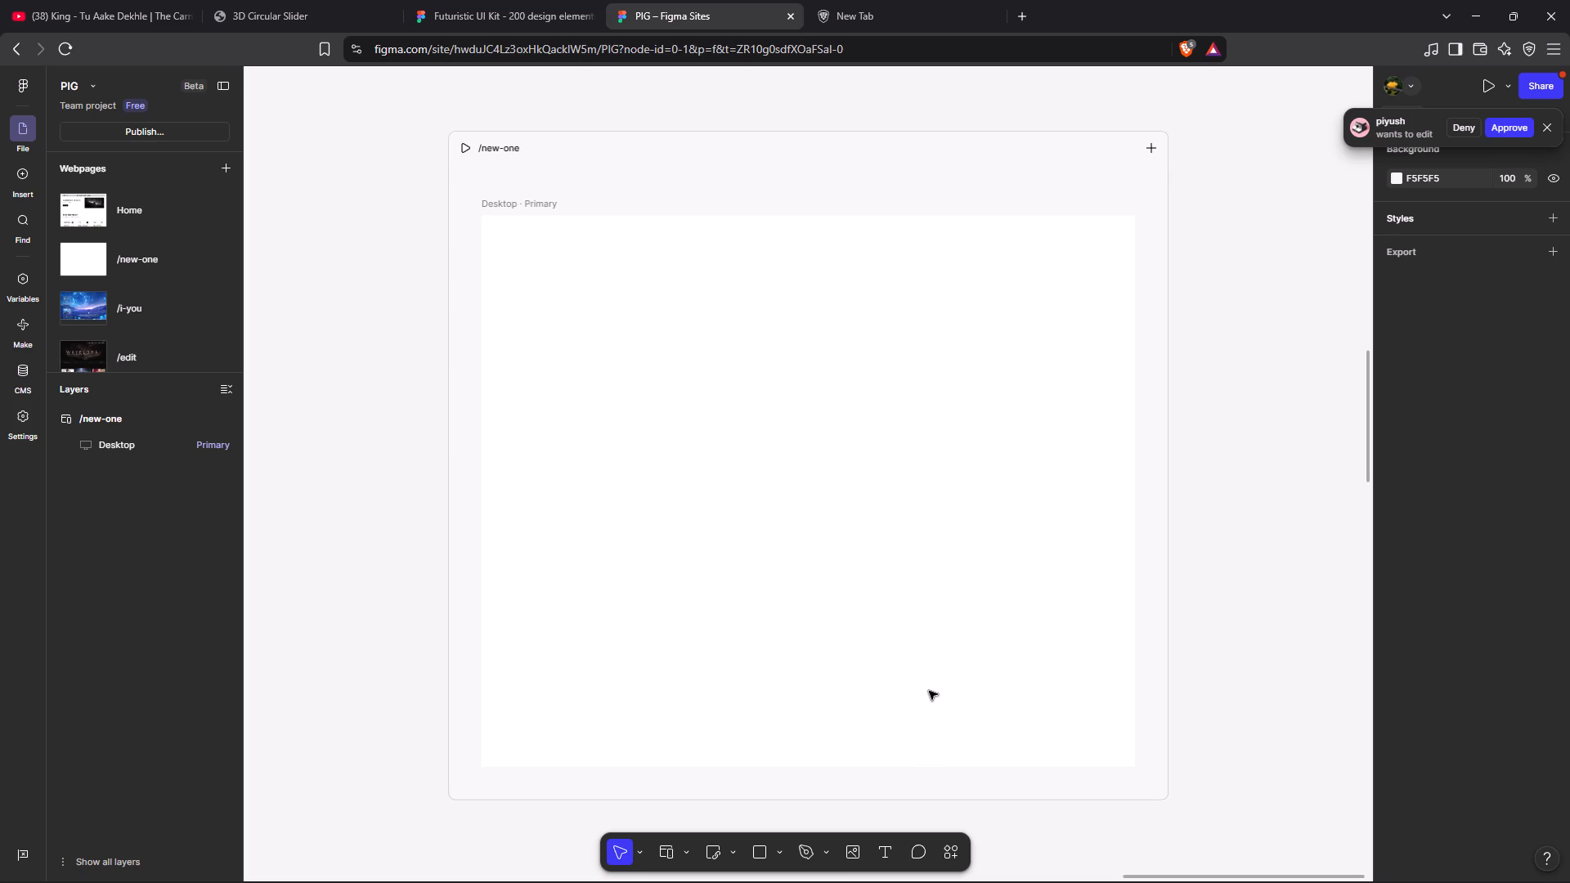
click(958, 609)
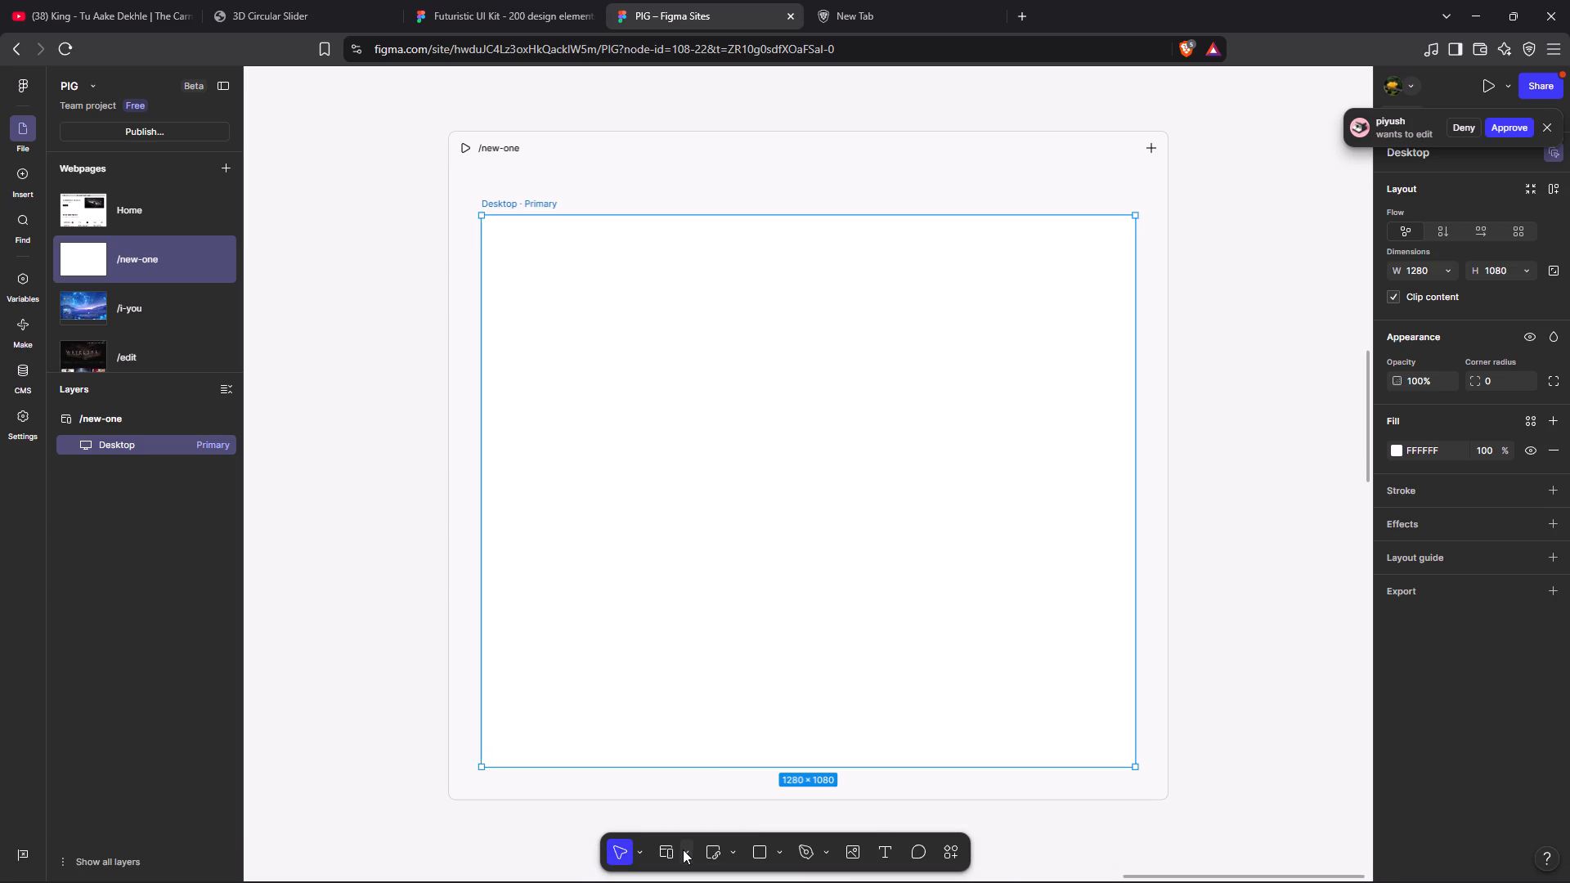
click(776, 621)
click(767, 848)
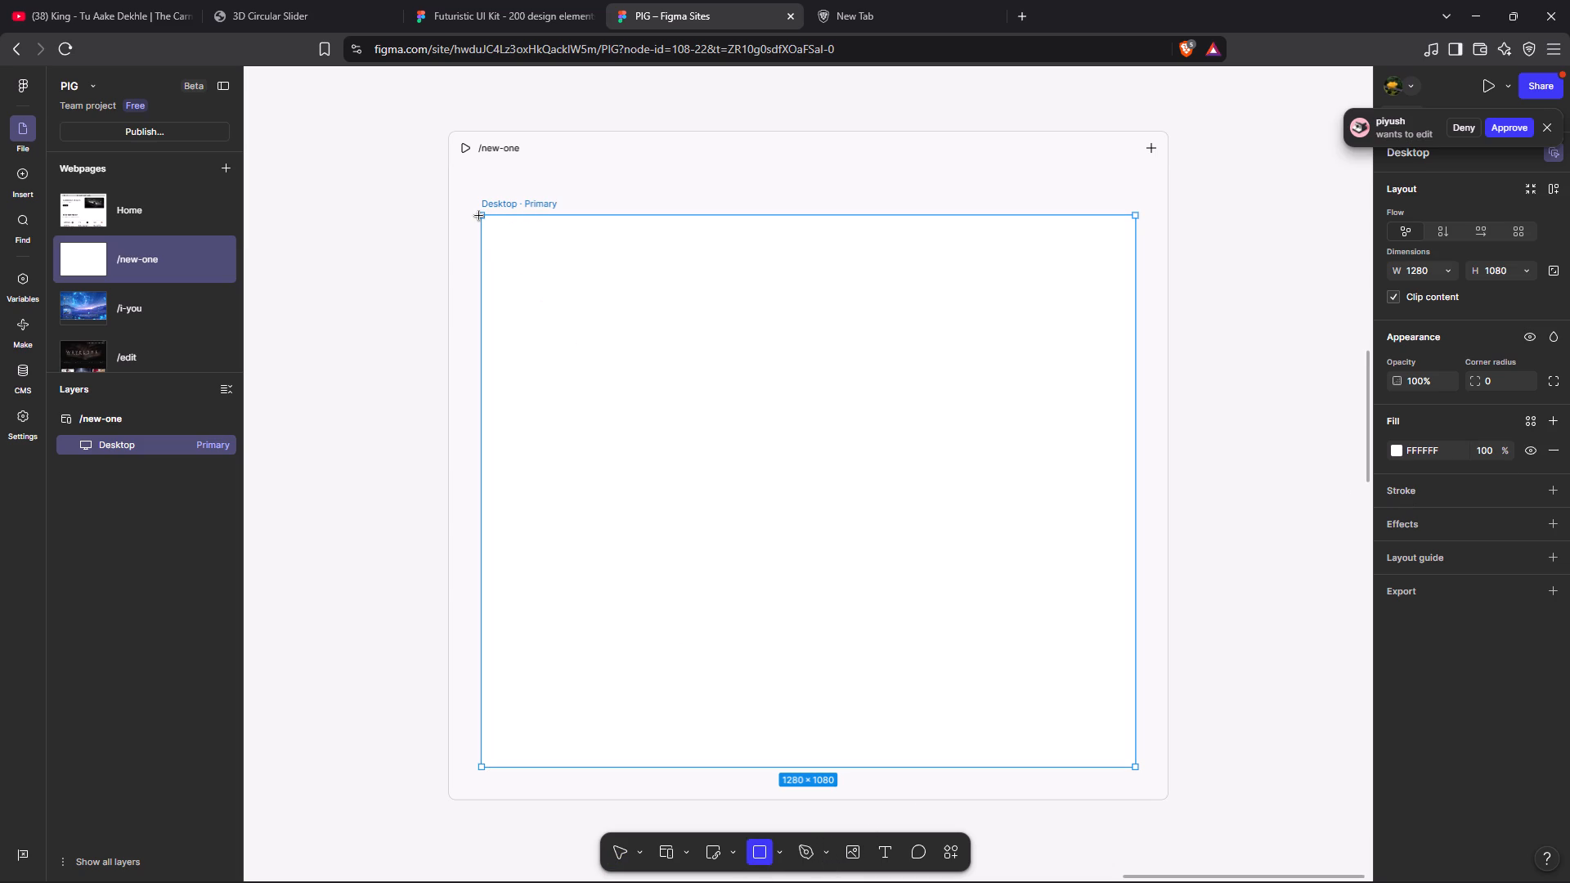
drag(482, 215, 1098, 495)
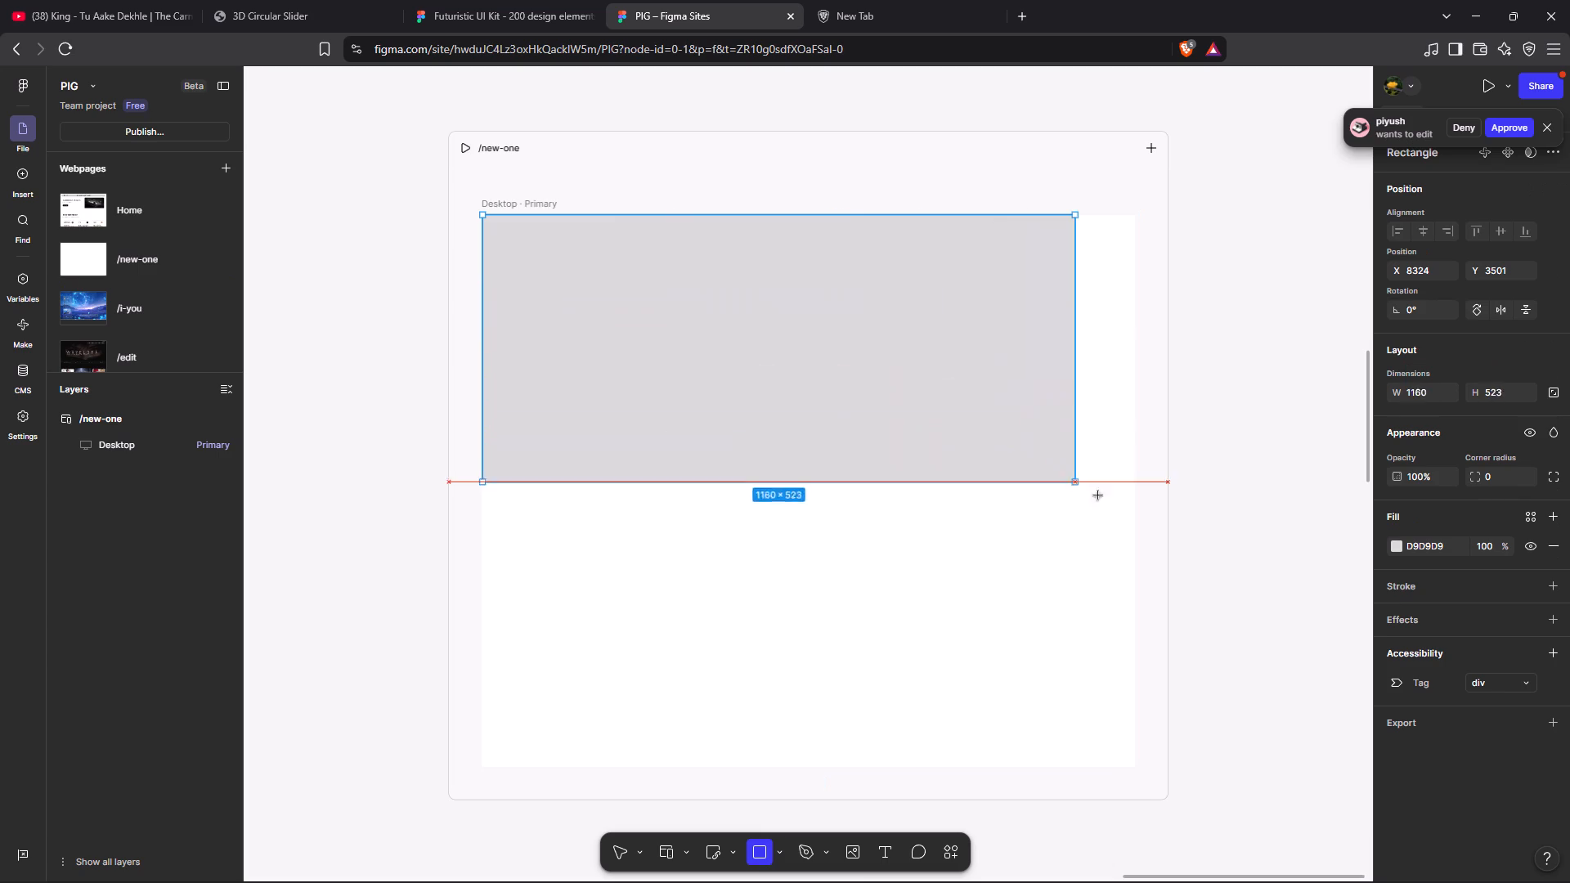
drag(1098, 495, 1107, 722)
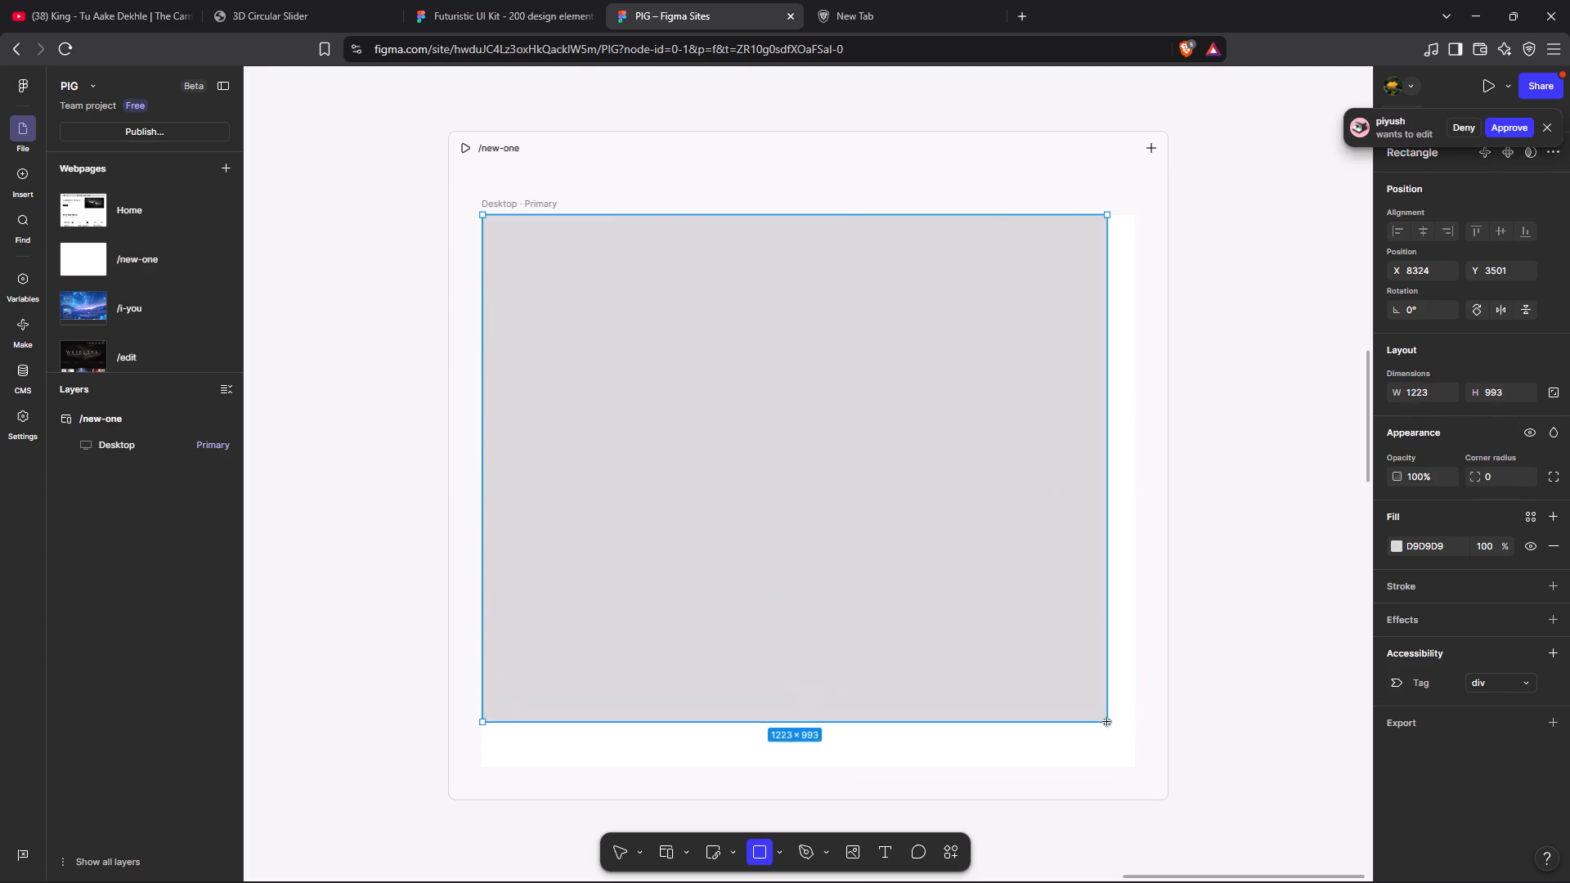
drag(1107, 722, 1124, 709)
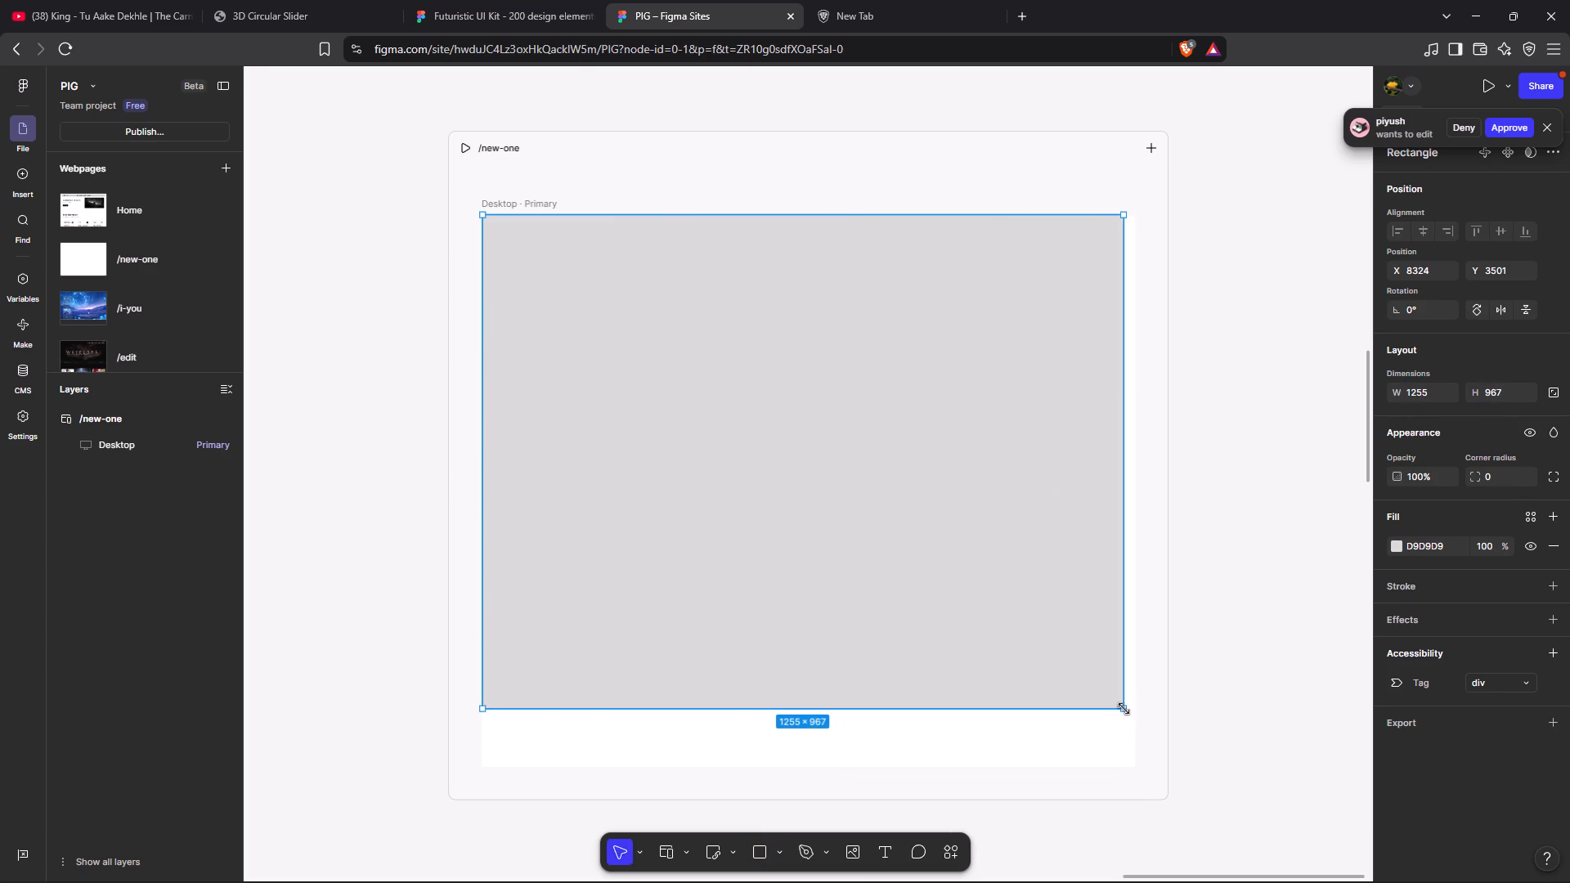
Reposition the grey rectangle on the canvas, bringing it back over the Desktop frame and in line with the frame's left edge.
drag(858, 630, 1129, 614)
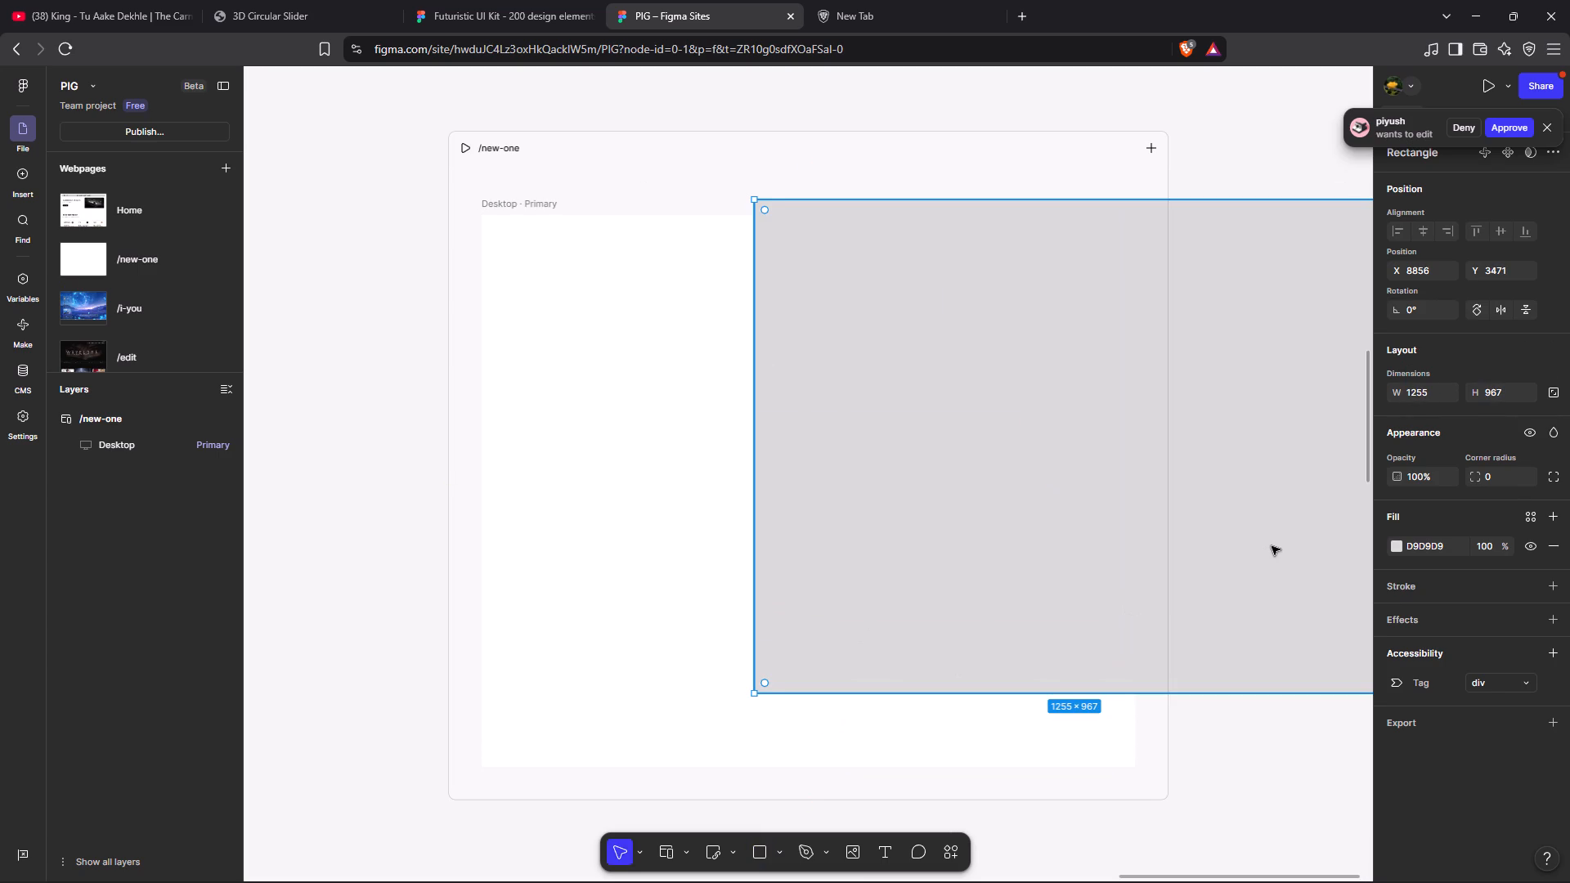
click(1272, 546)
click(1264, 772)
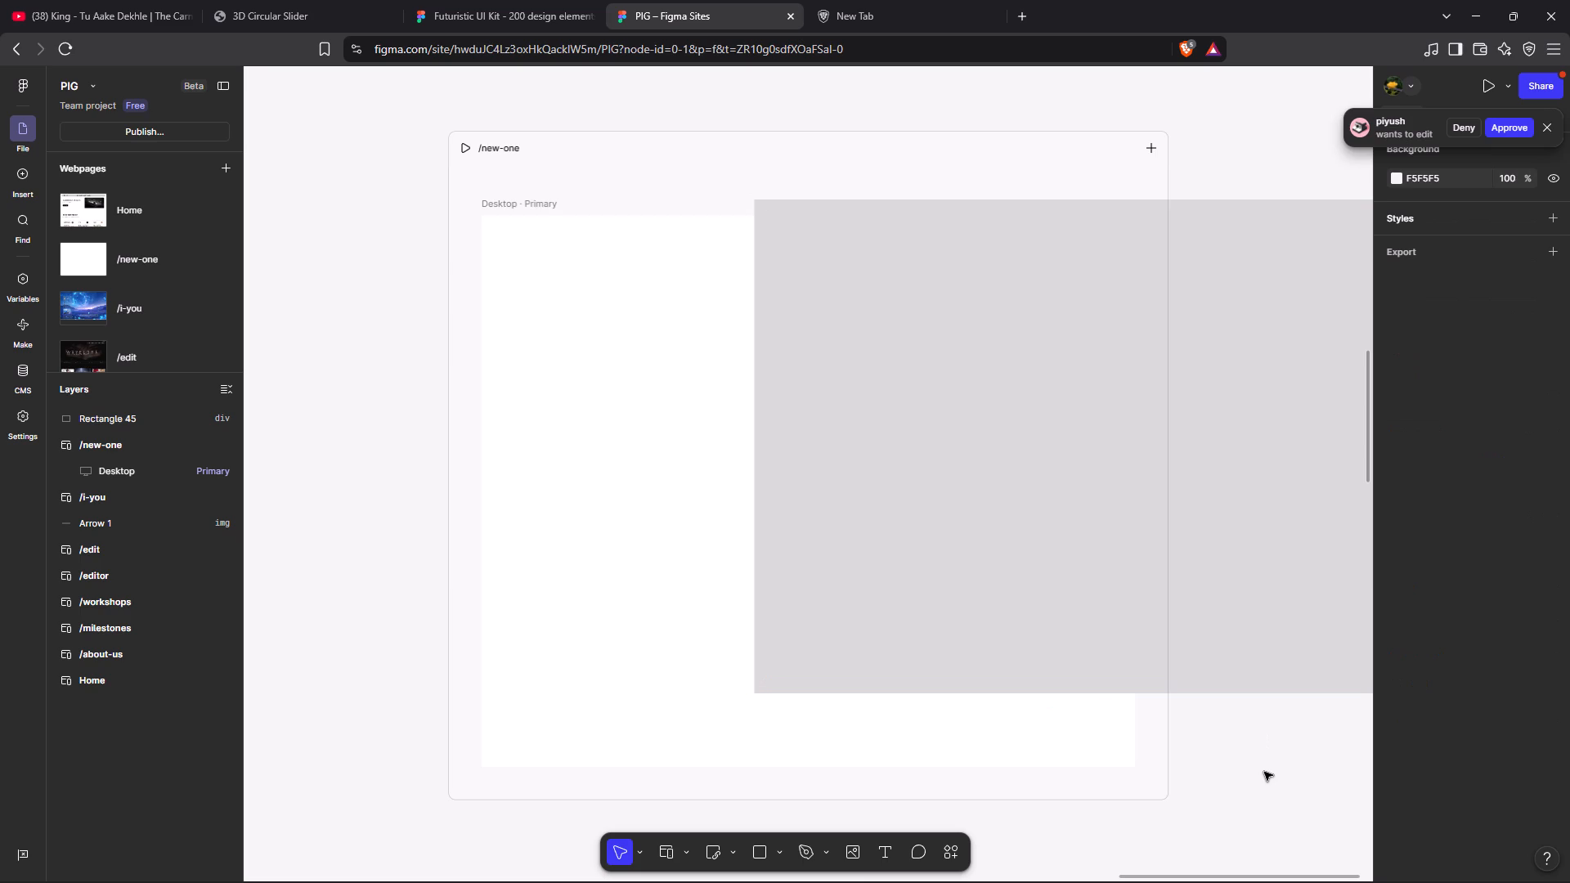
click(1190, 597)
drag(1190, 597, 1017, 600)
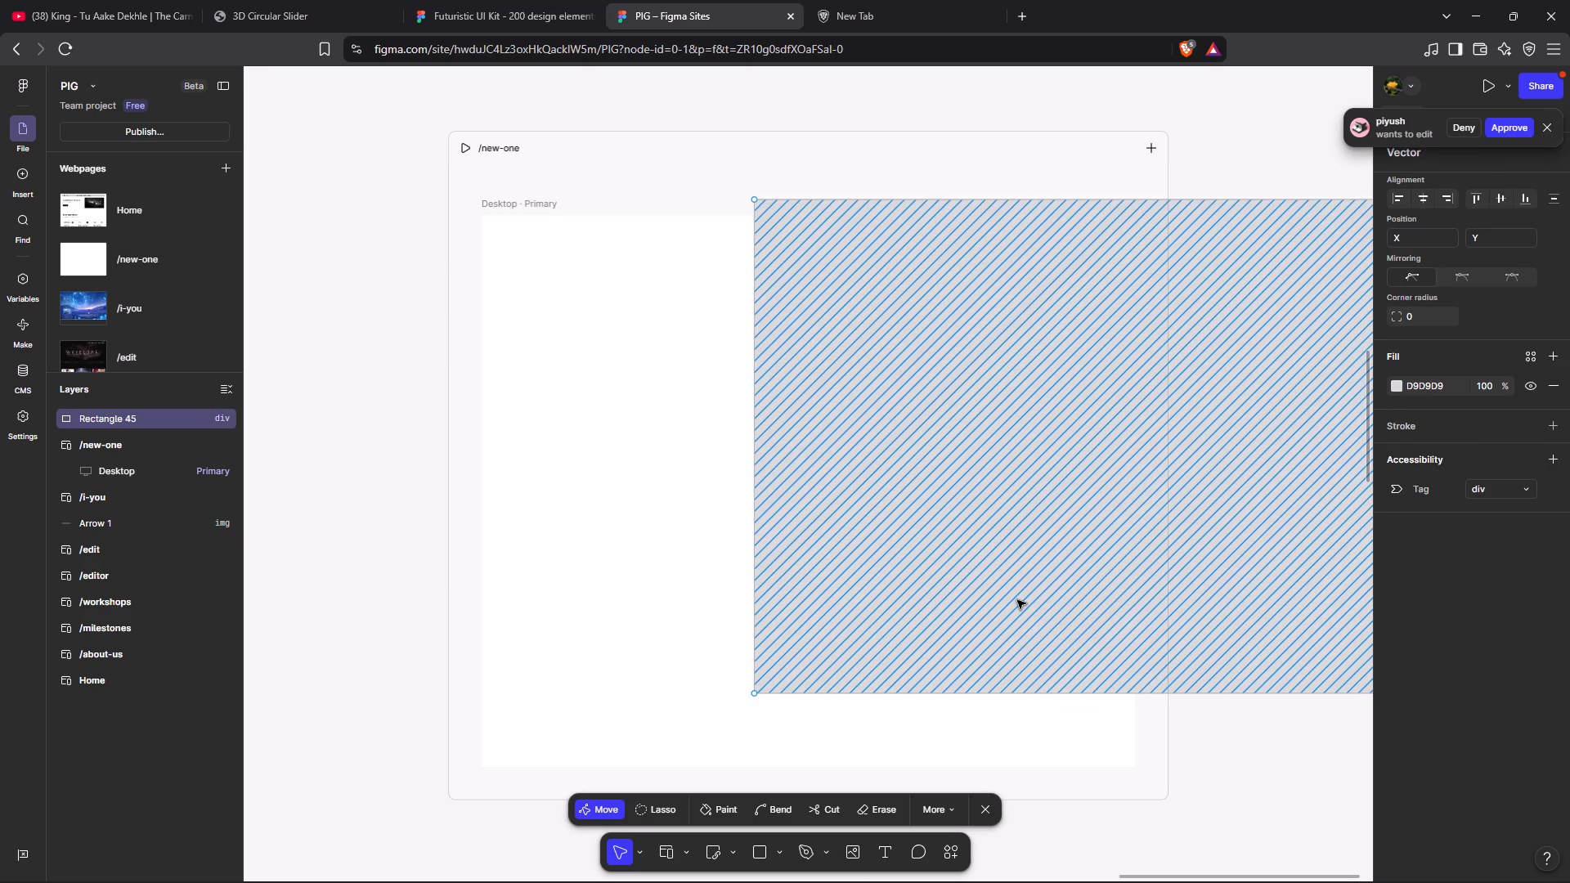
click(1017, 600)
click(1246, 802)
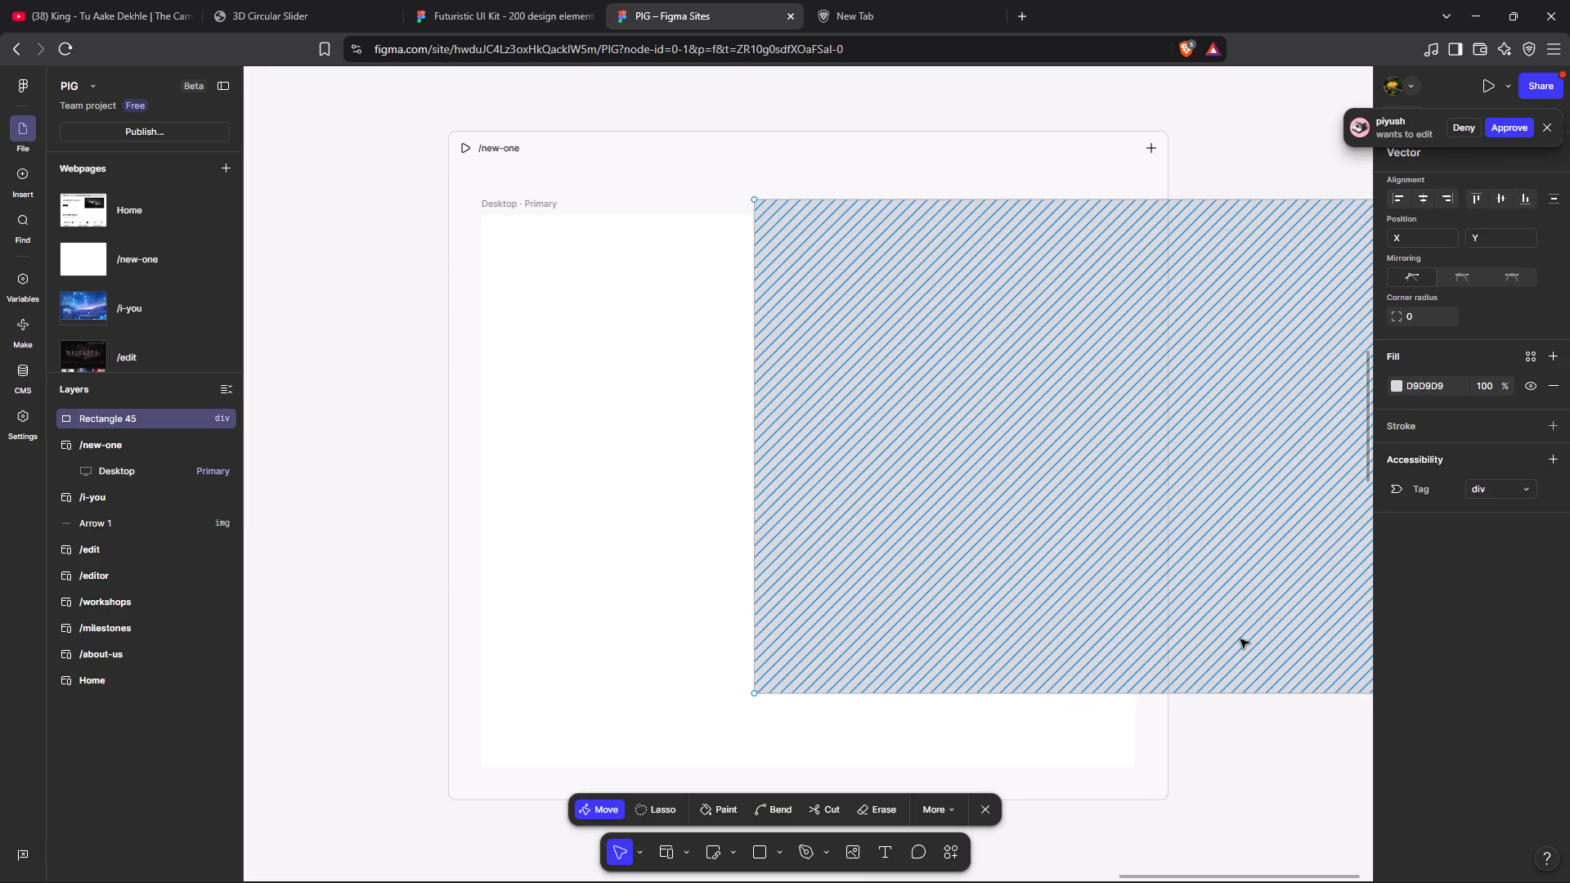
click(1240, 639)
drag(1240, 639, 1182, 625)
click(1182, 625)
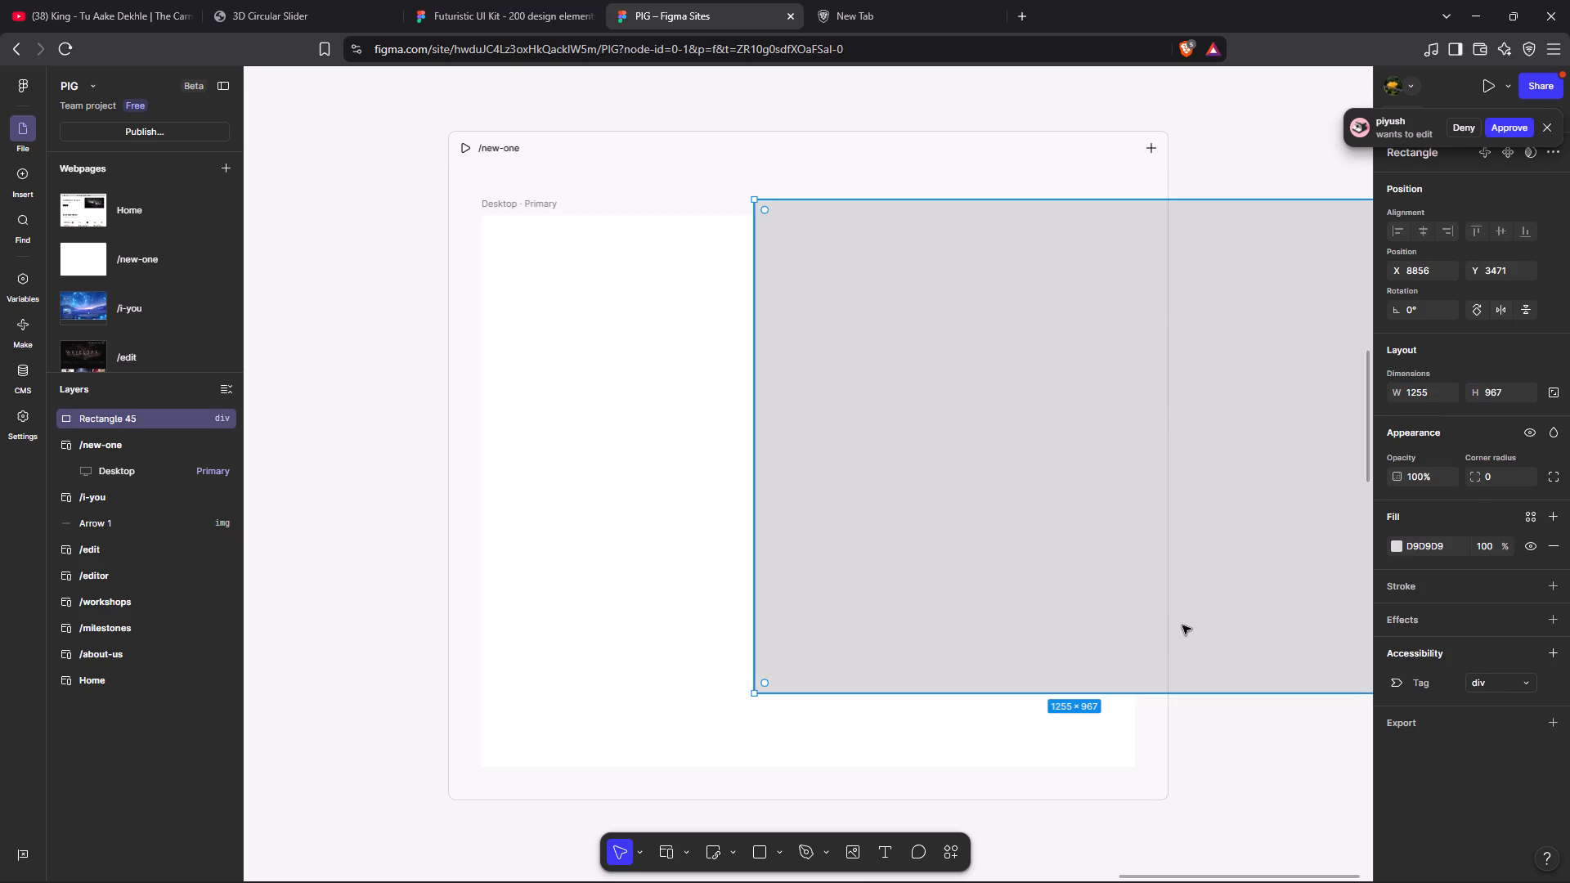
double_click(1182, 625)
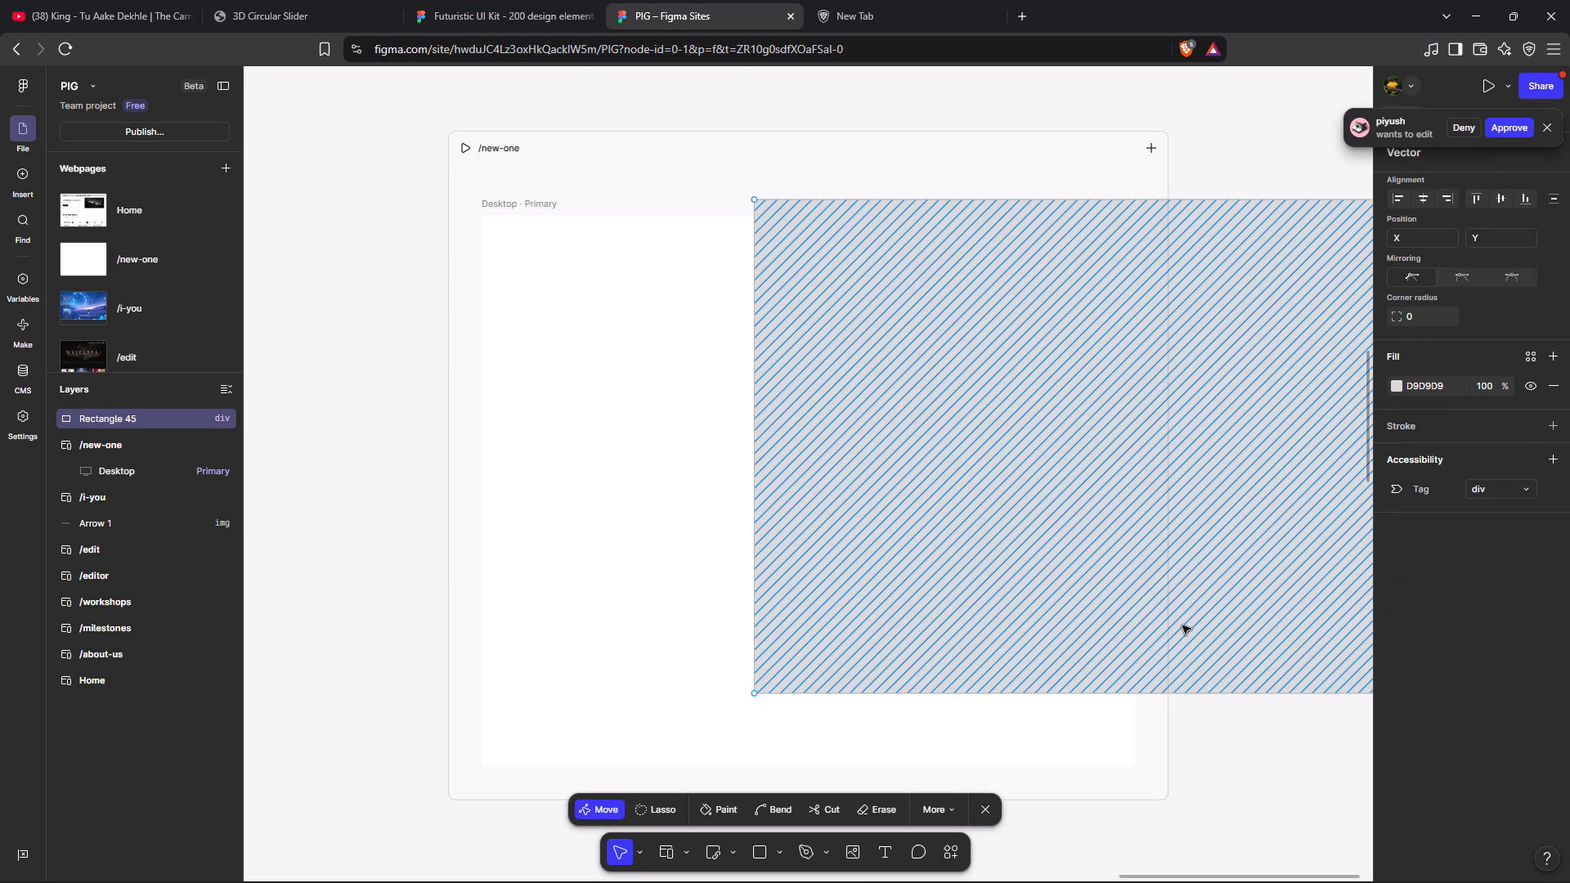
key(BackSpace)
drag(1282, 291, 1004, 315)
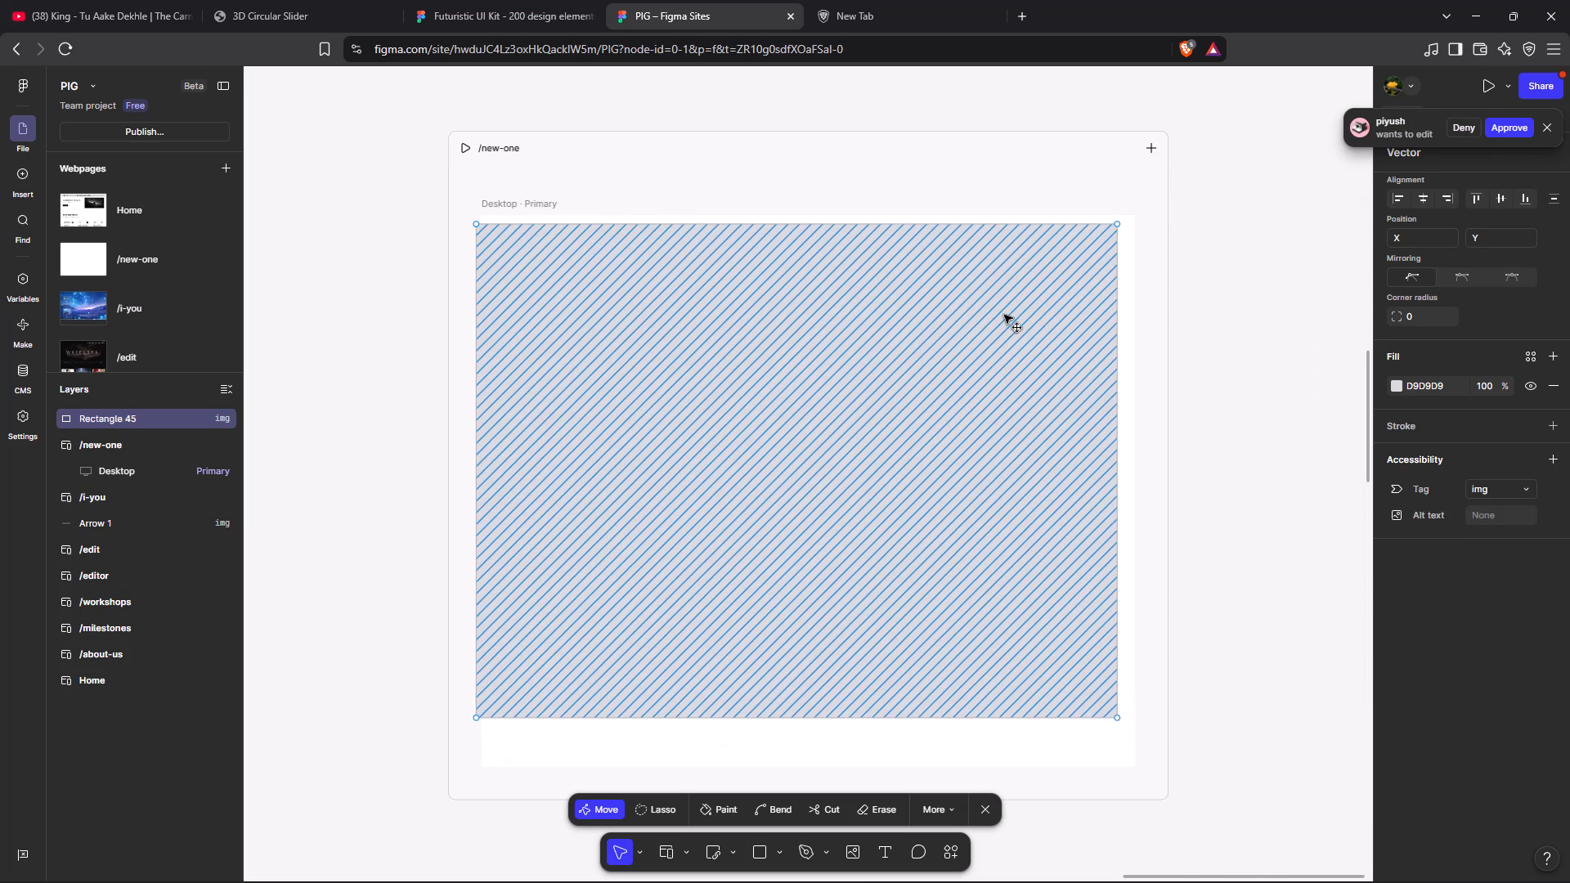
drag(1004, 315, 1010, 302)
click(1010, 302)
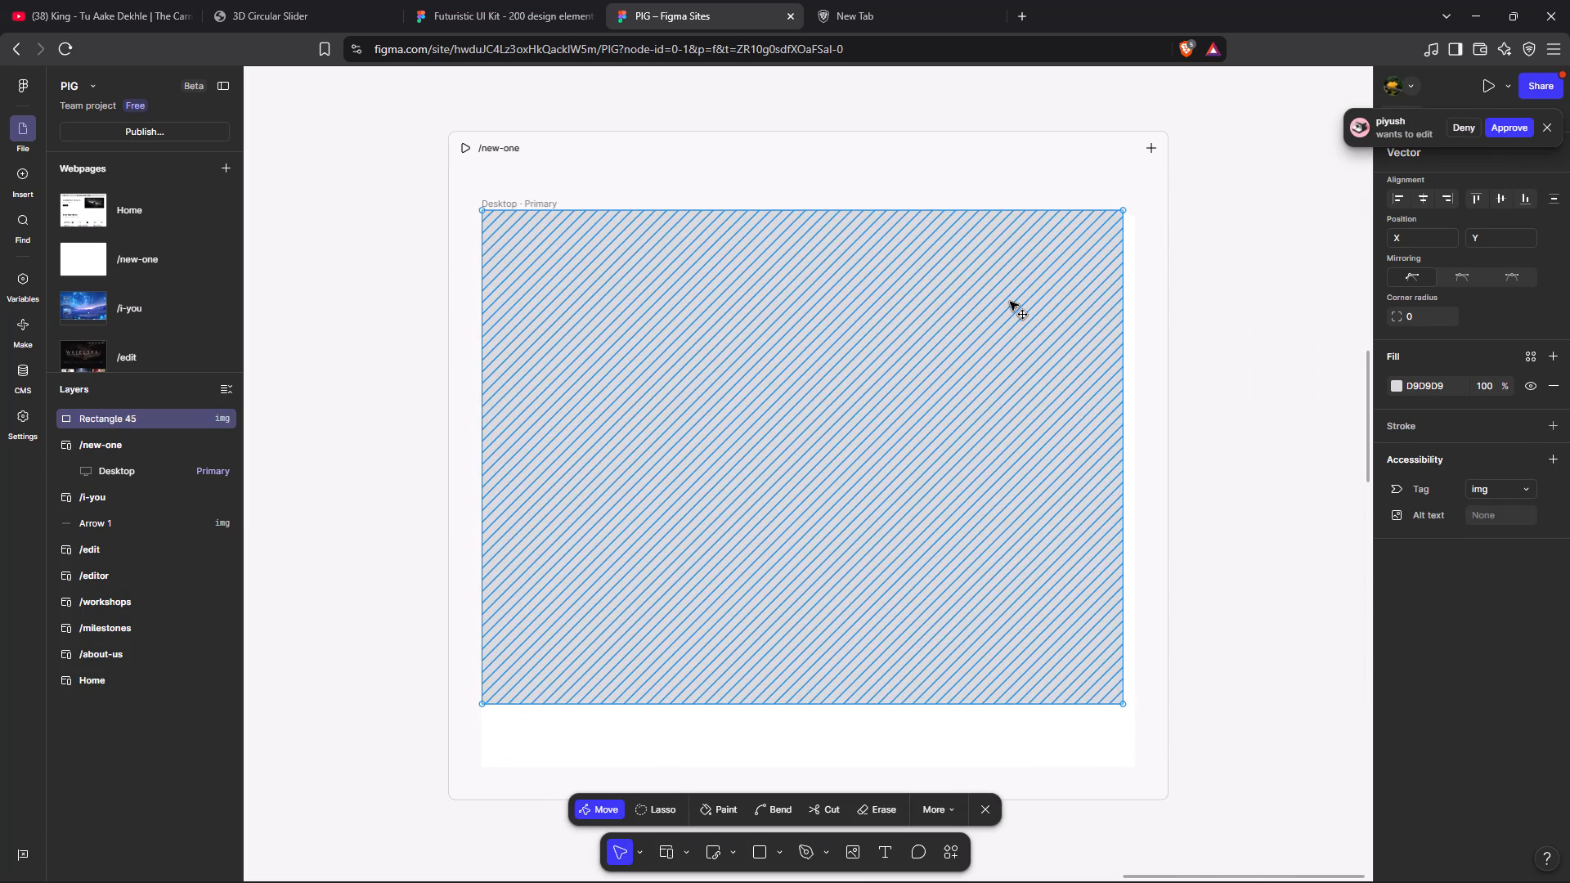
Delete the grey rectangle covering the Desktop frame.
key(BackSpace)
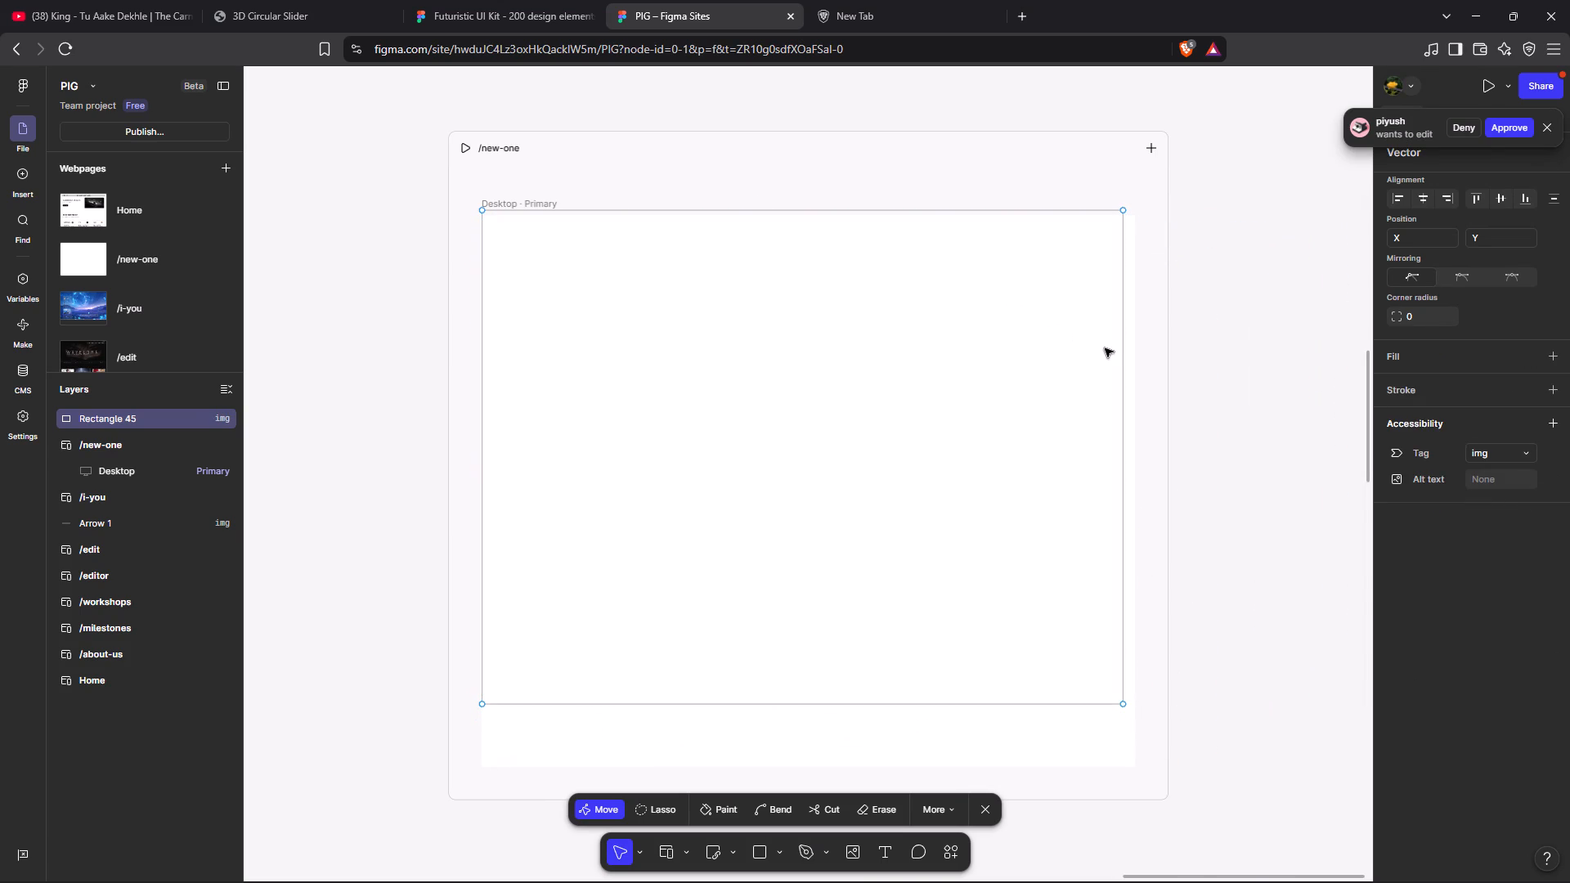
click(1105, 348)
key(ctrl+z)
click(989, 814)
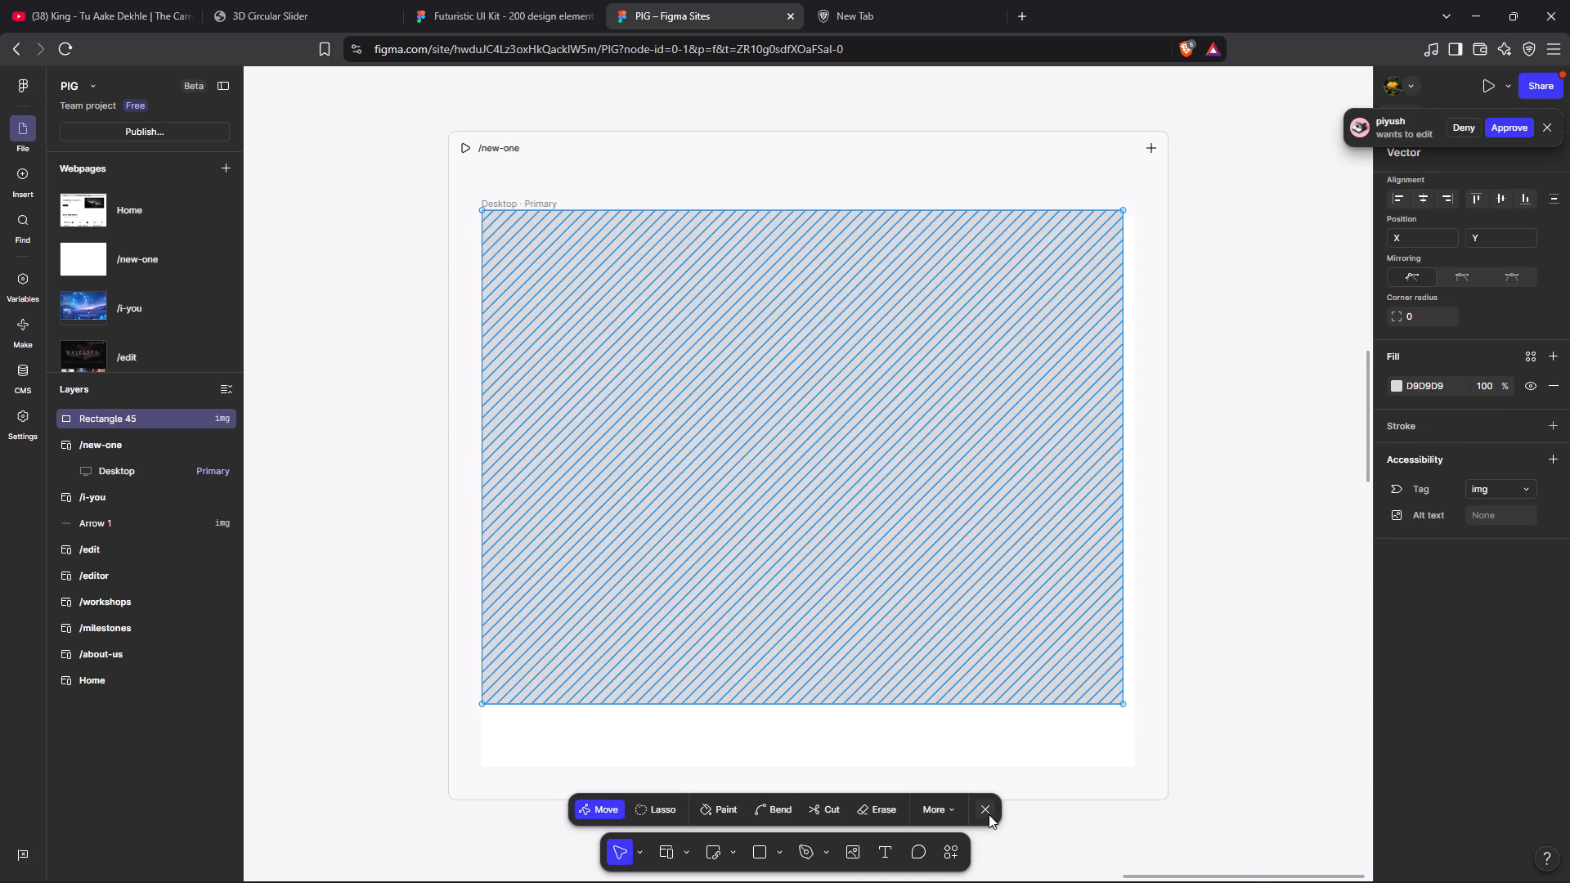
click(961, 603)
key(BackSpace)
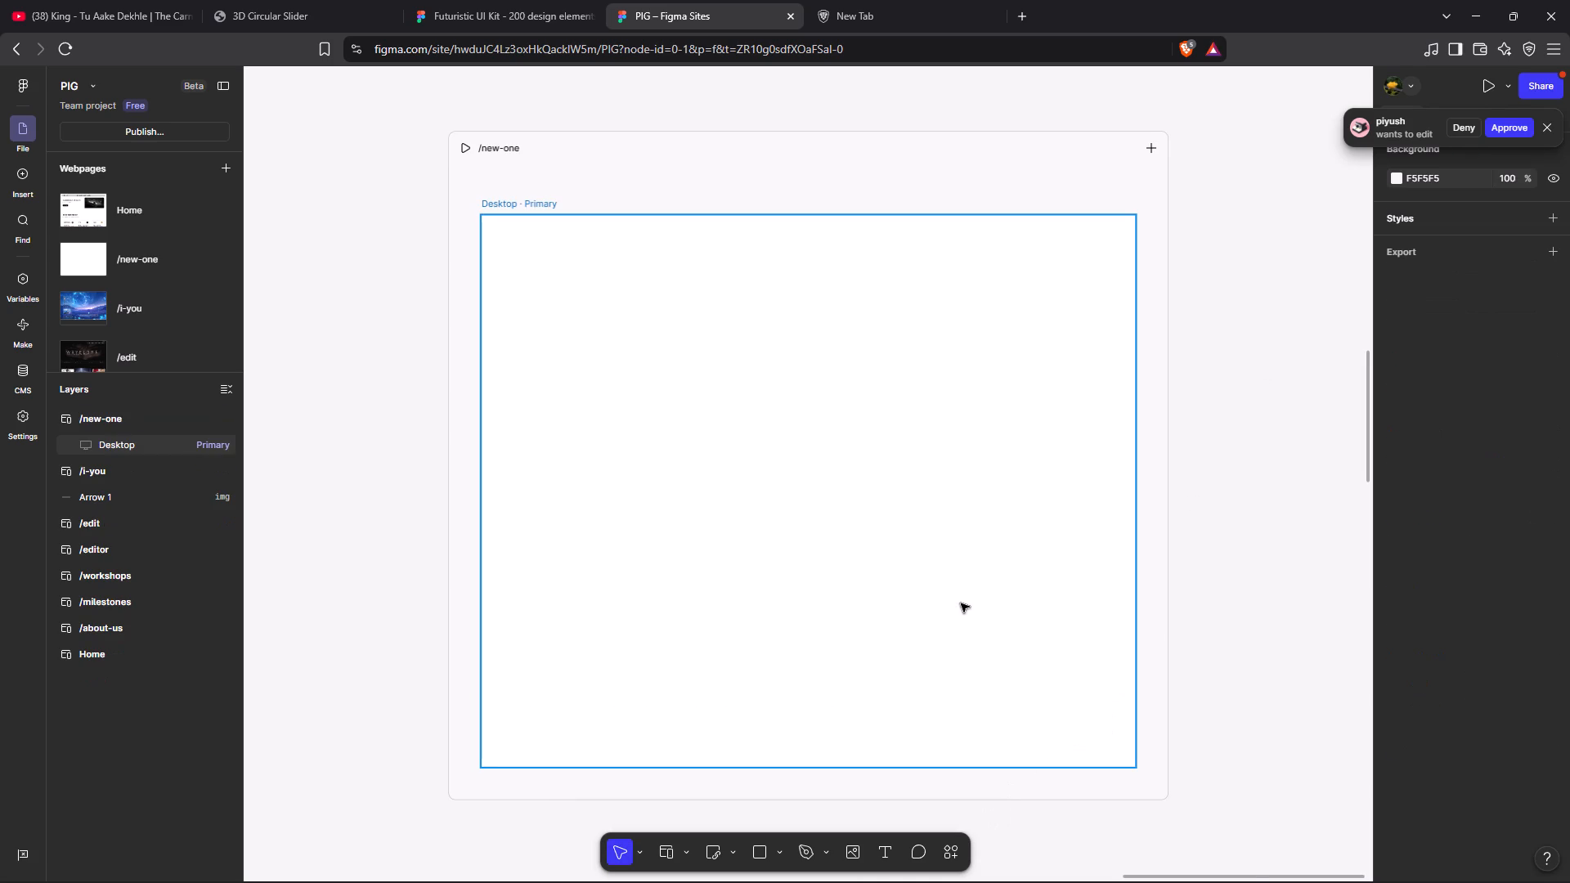
click(961, 603)
click(1397, 454)
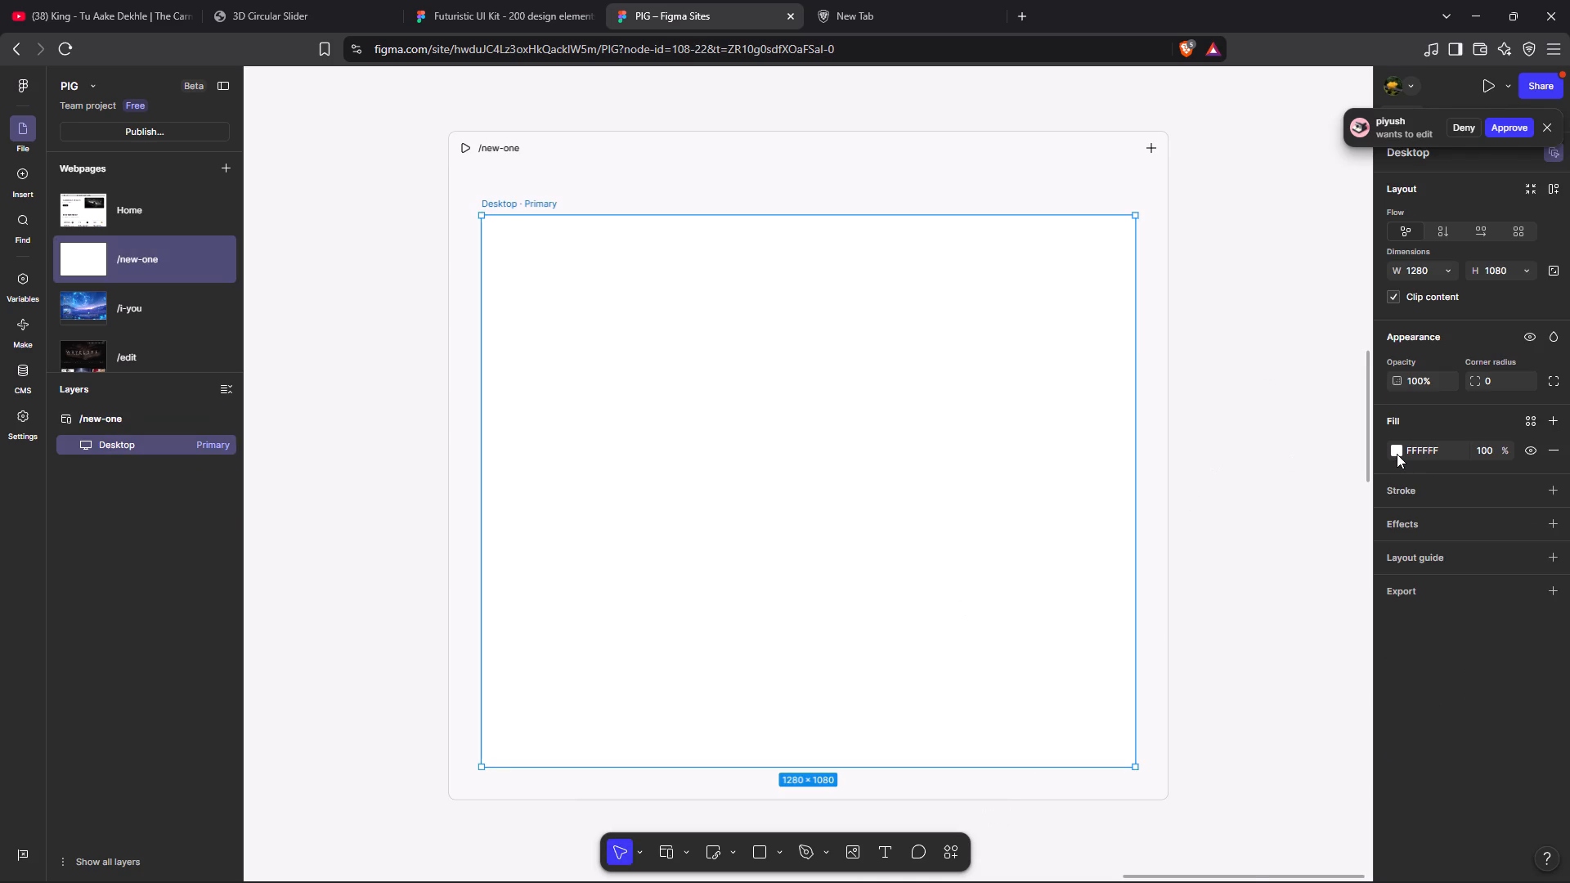
click(1270, 475)
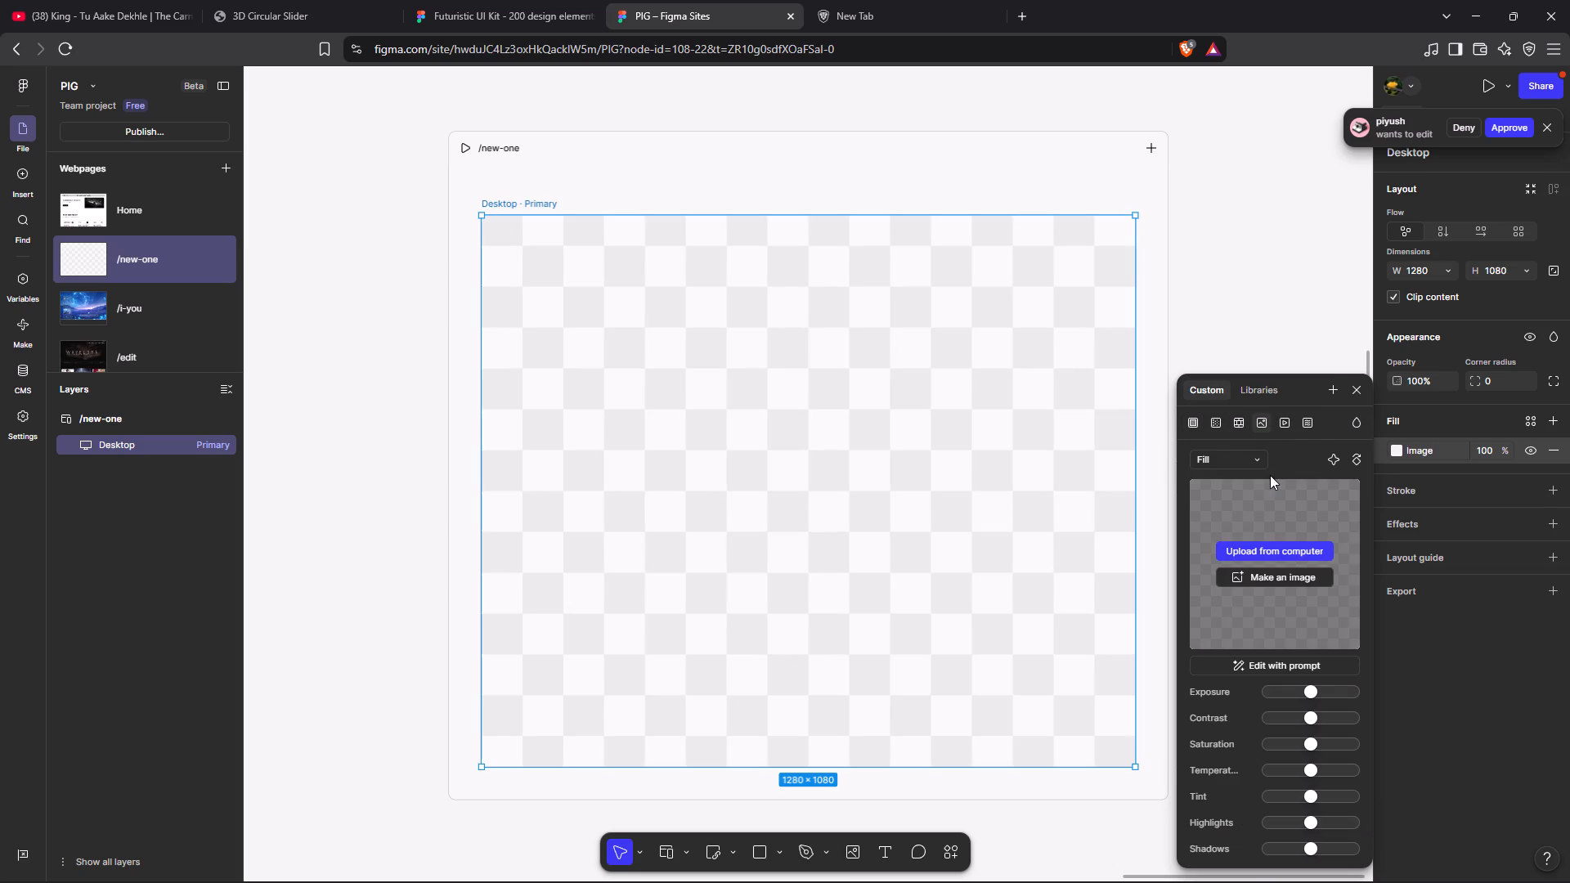
click(1274, 552)
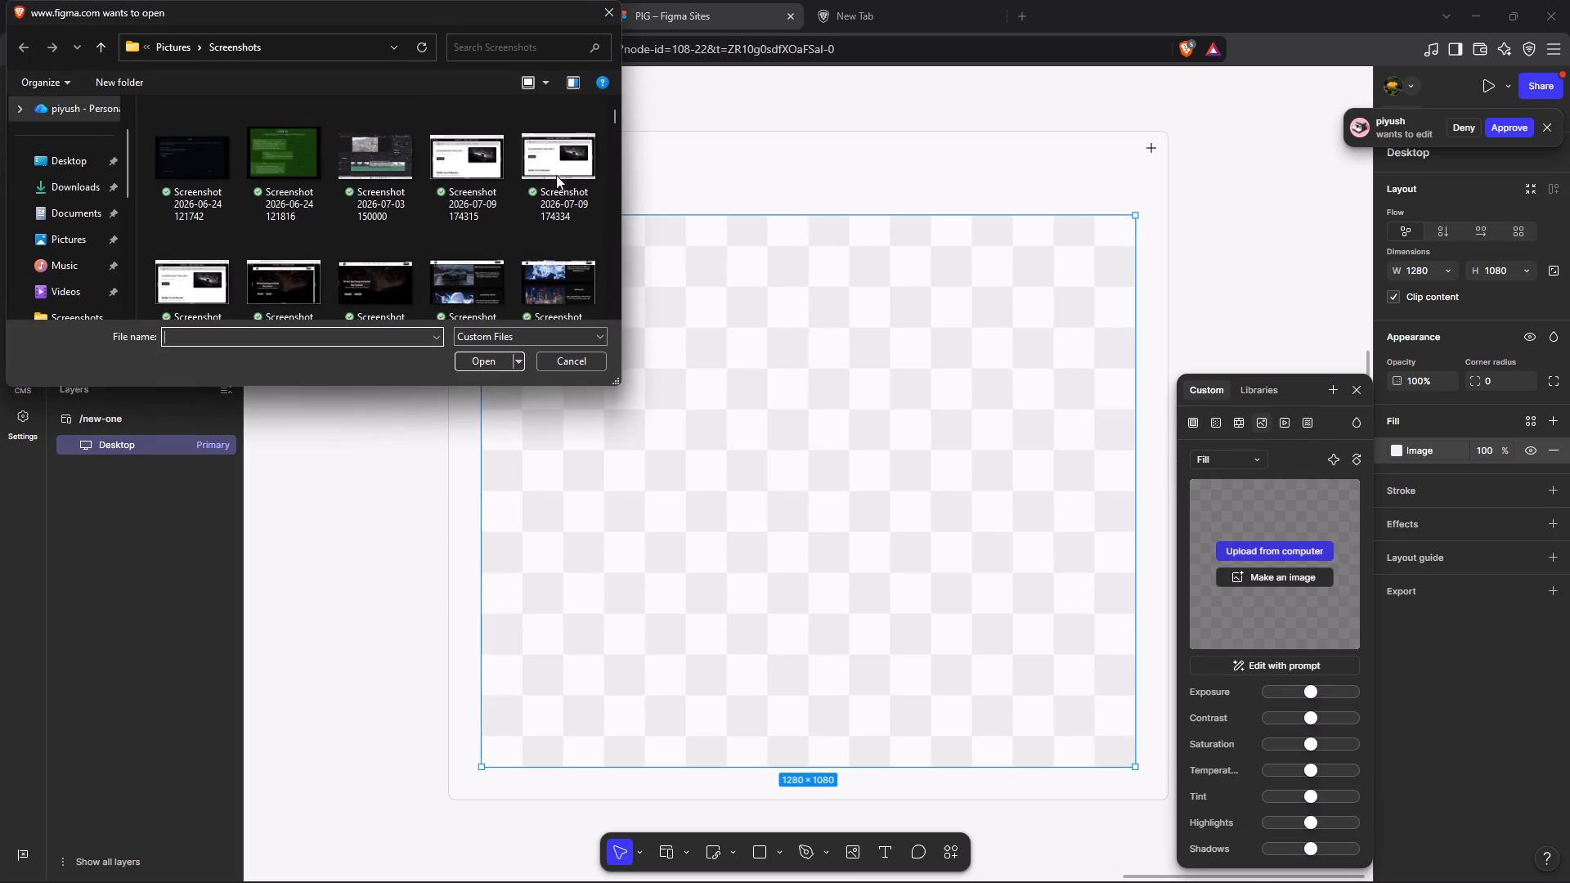
click(67, 190)
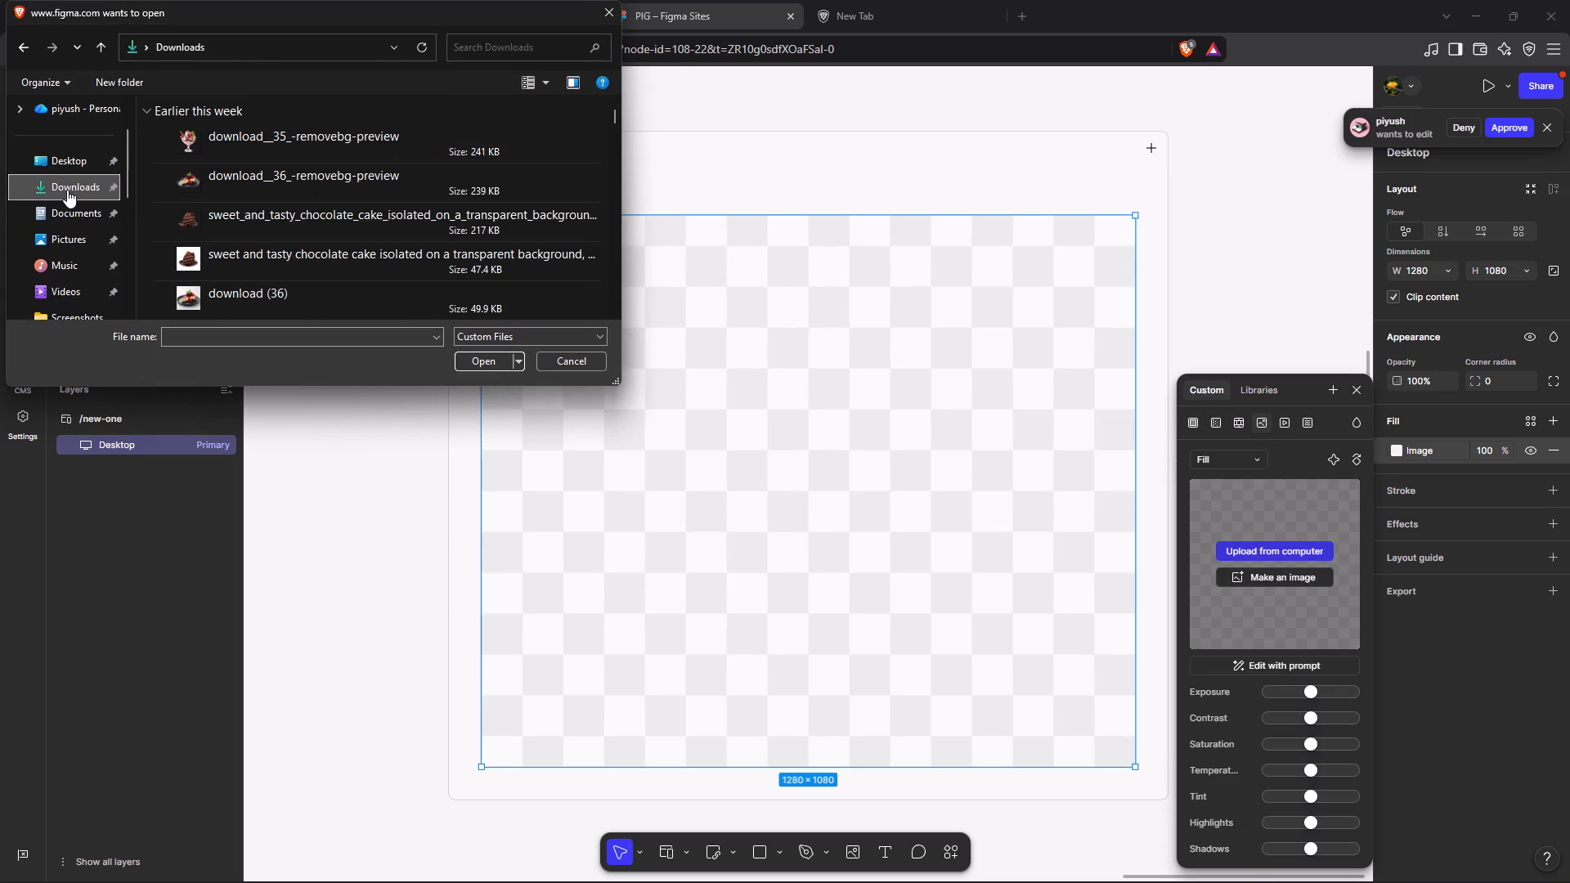
click(79, 248)
double_click(287, 119)
scroll(300, 195, down, 6)
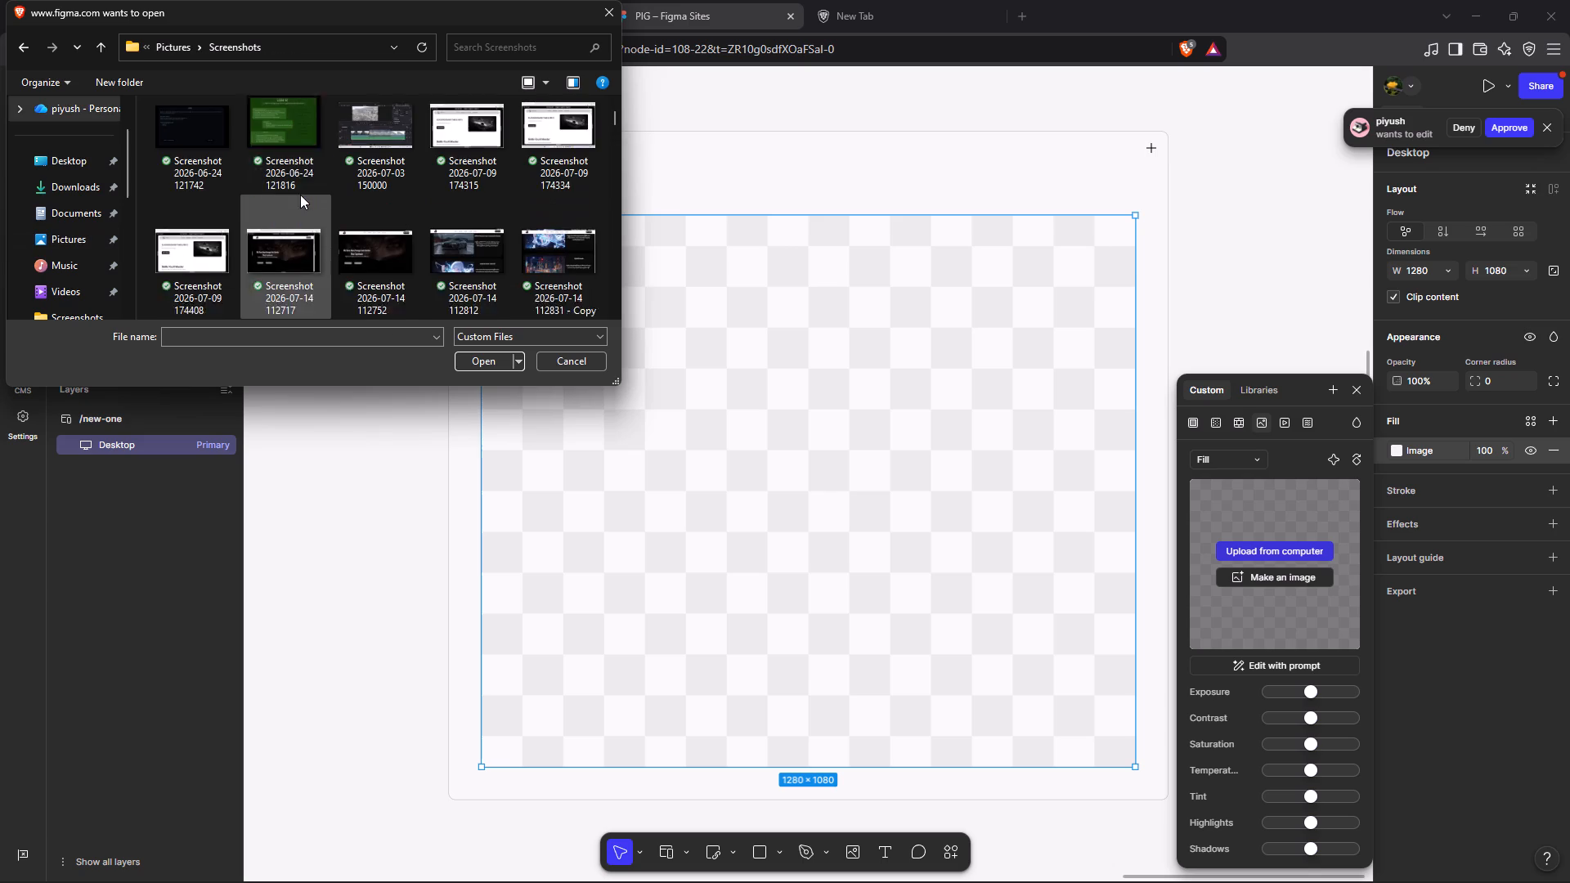
scroll(300, 195, down, 20)
scroll(300, 195, down, 9)
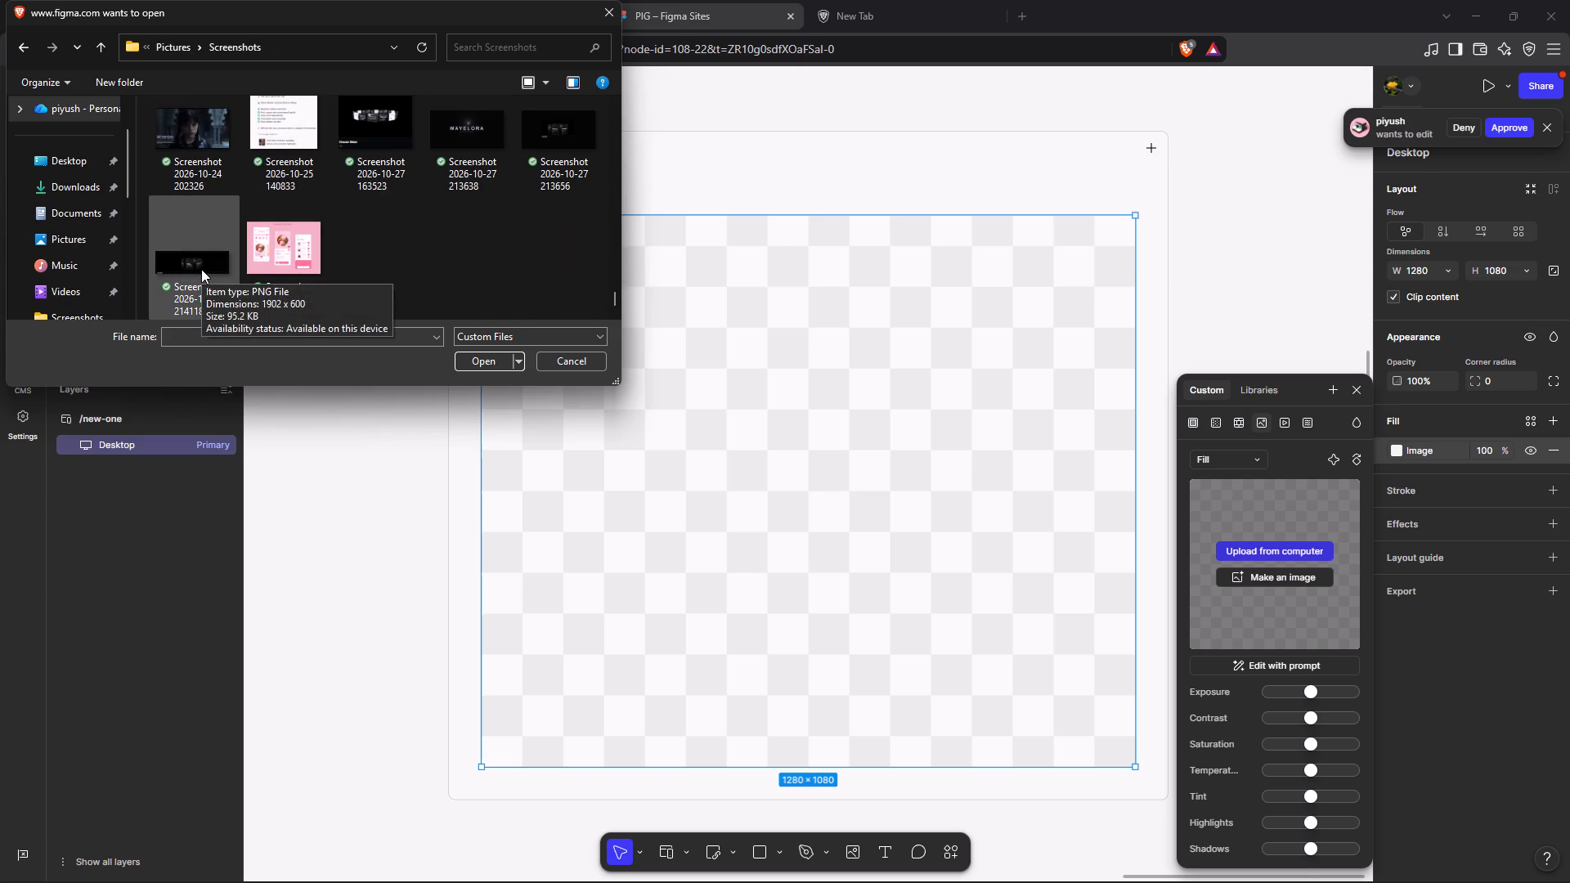
click(465, 142)
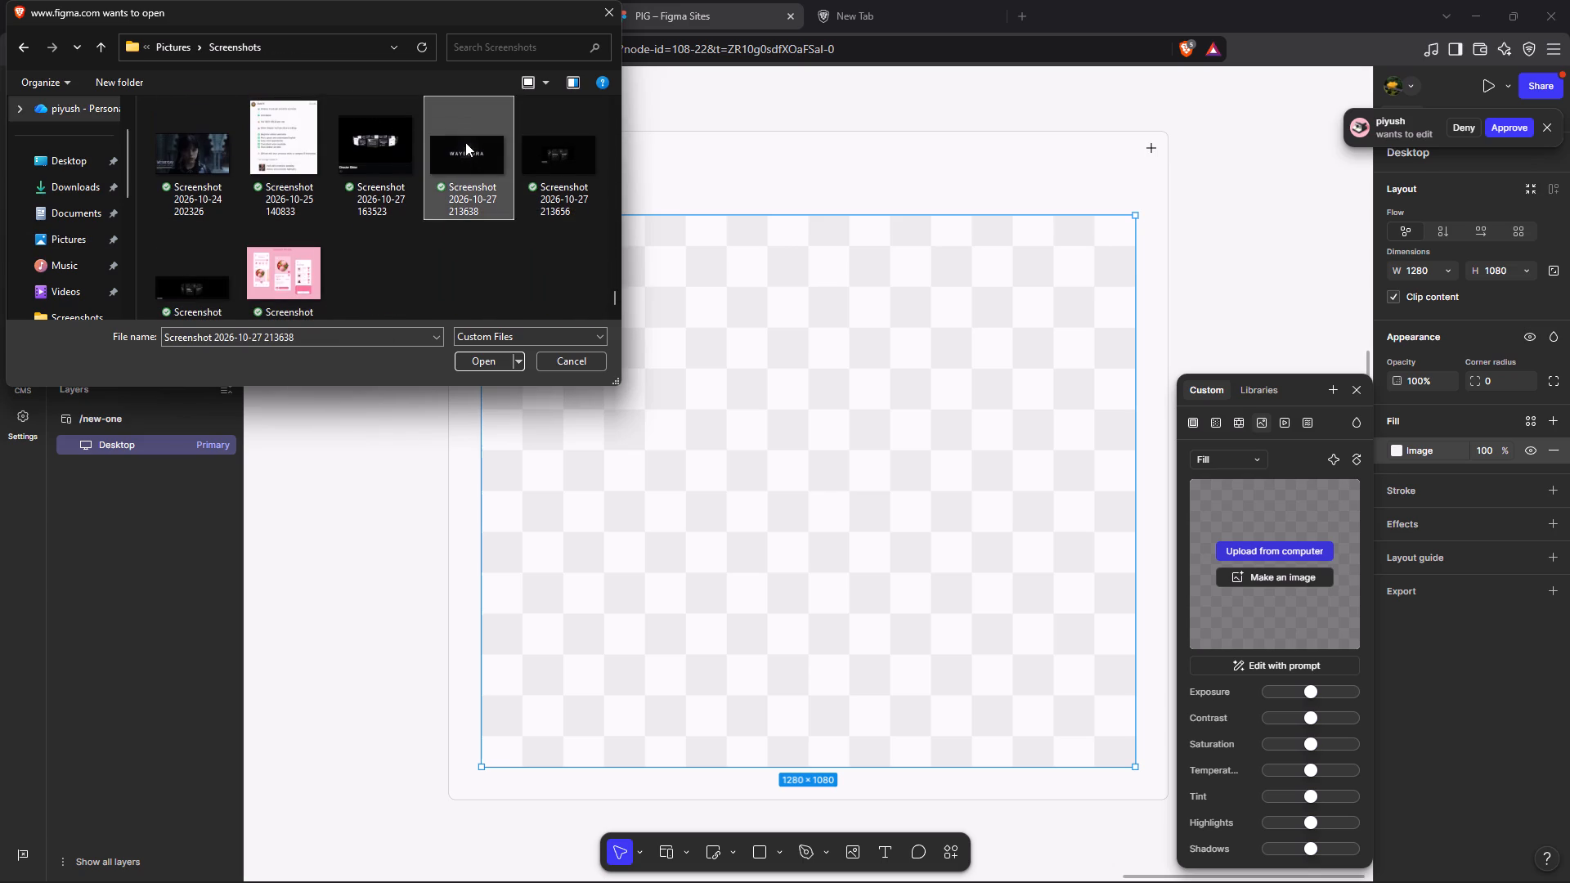
click(502, 359)
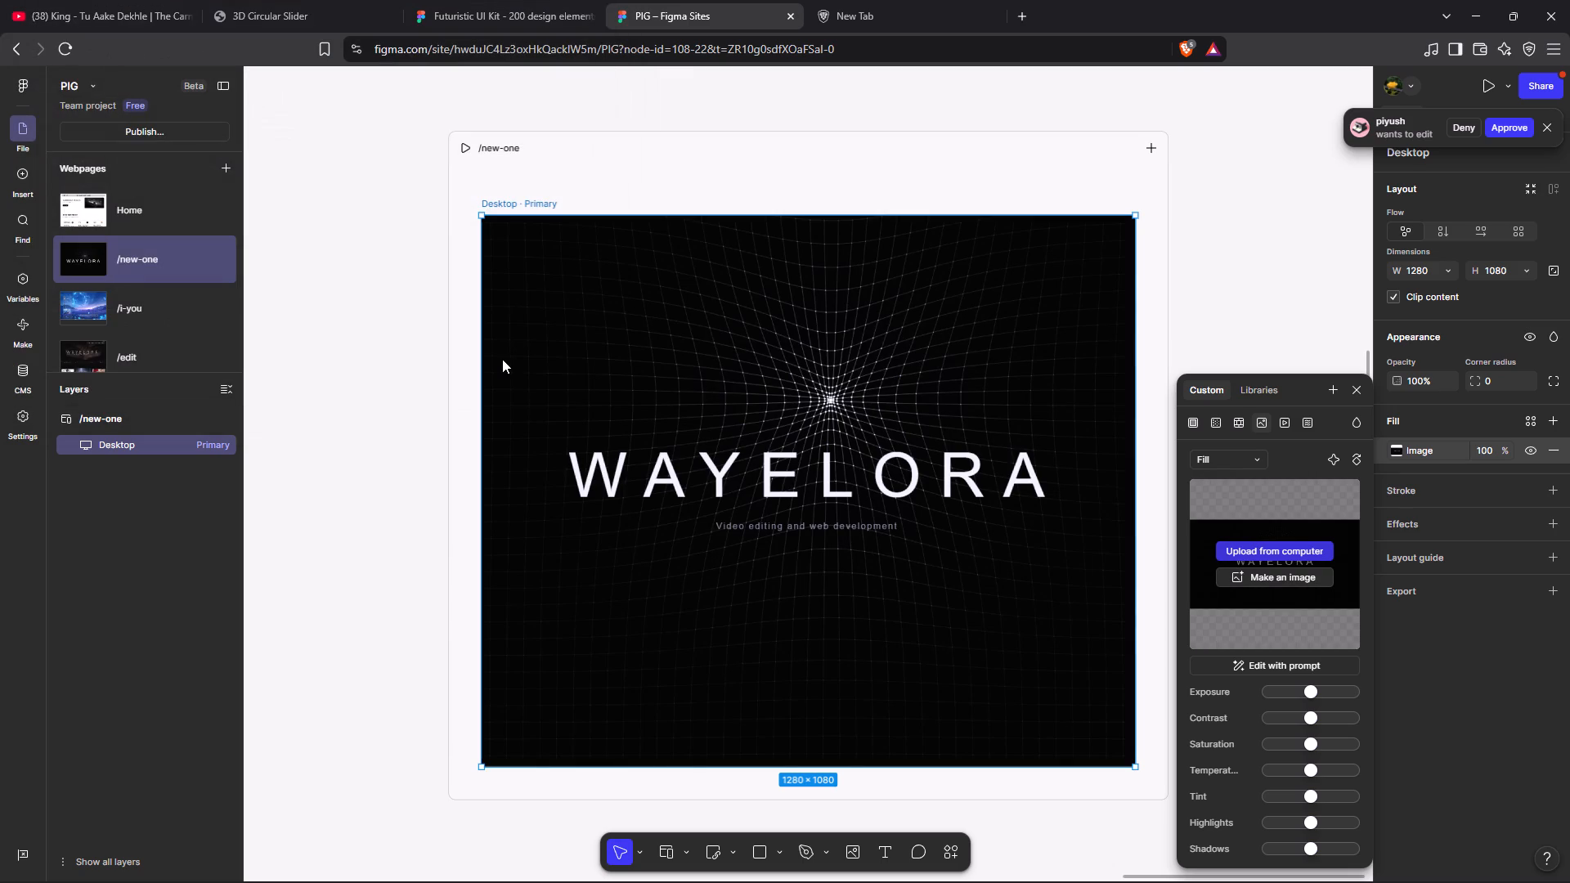
click(334, 509)
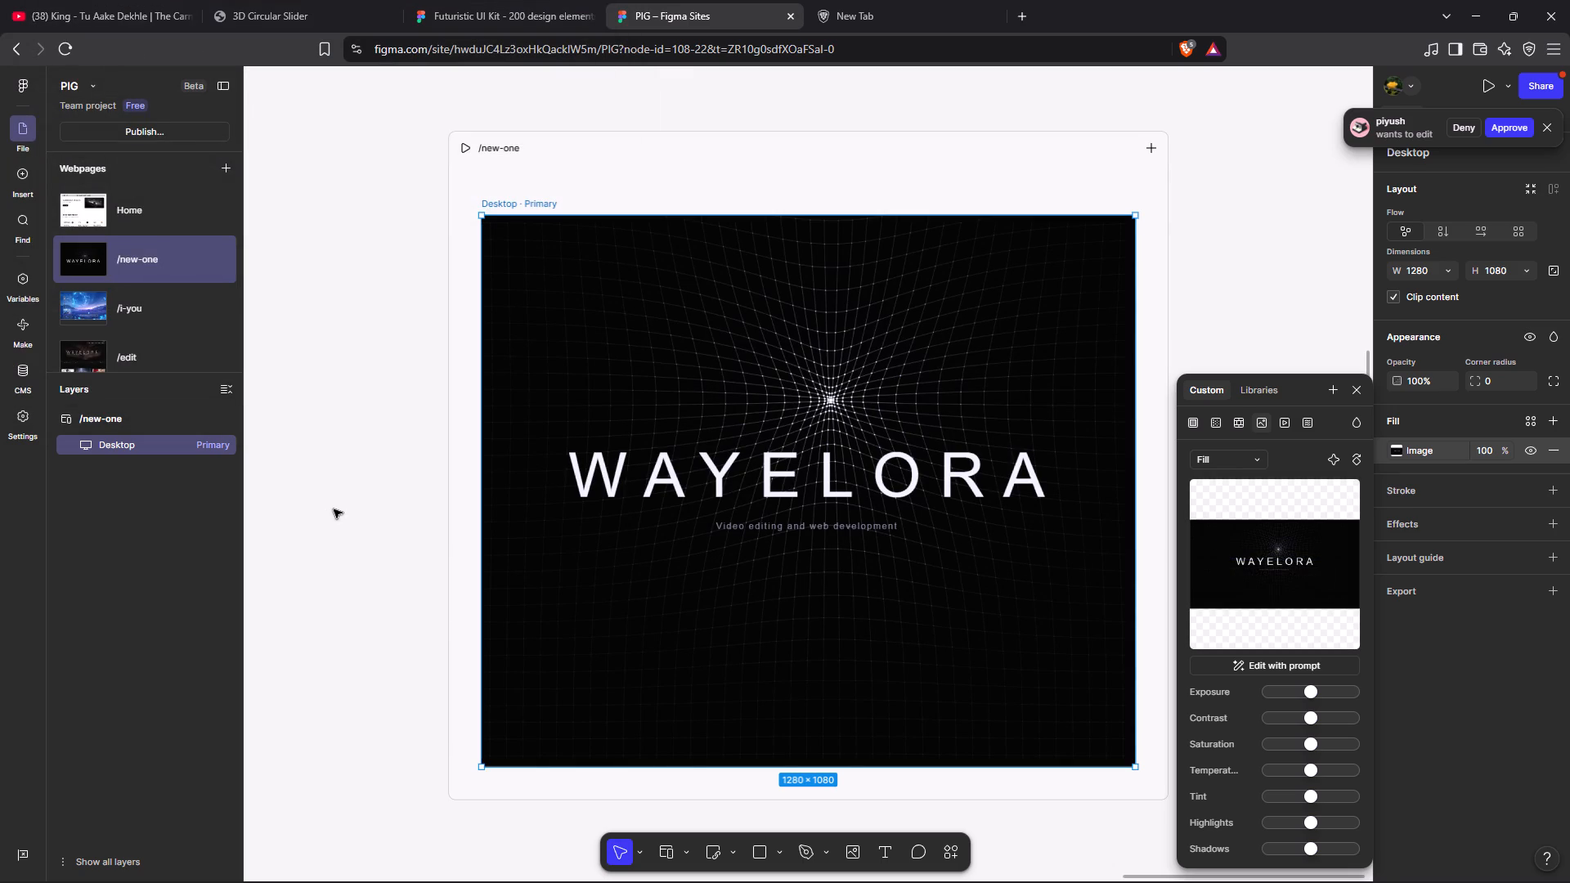
click(334, 509)
click(1257, 291)
click(1350, 392)
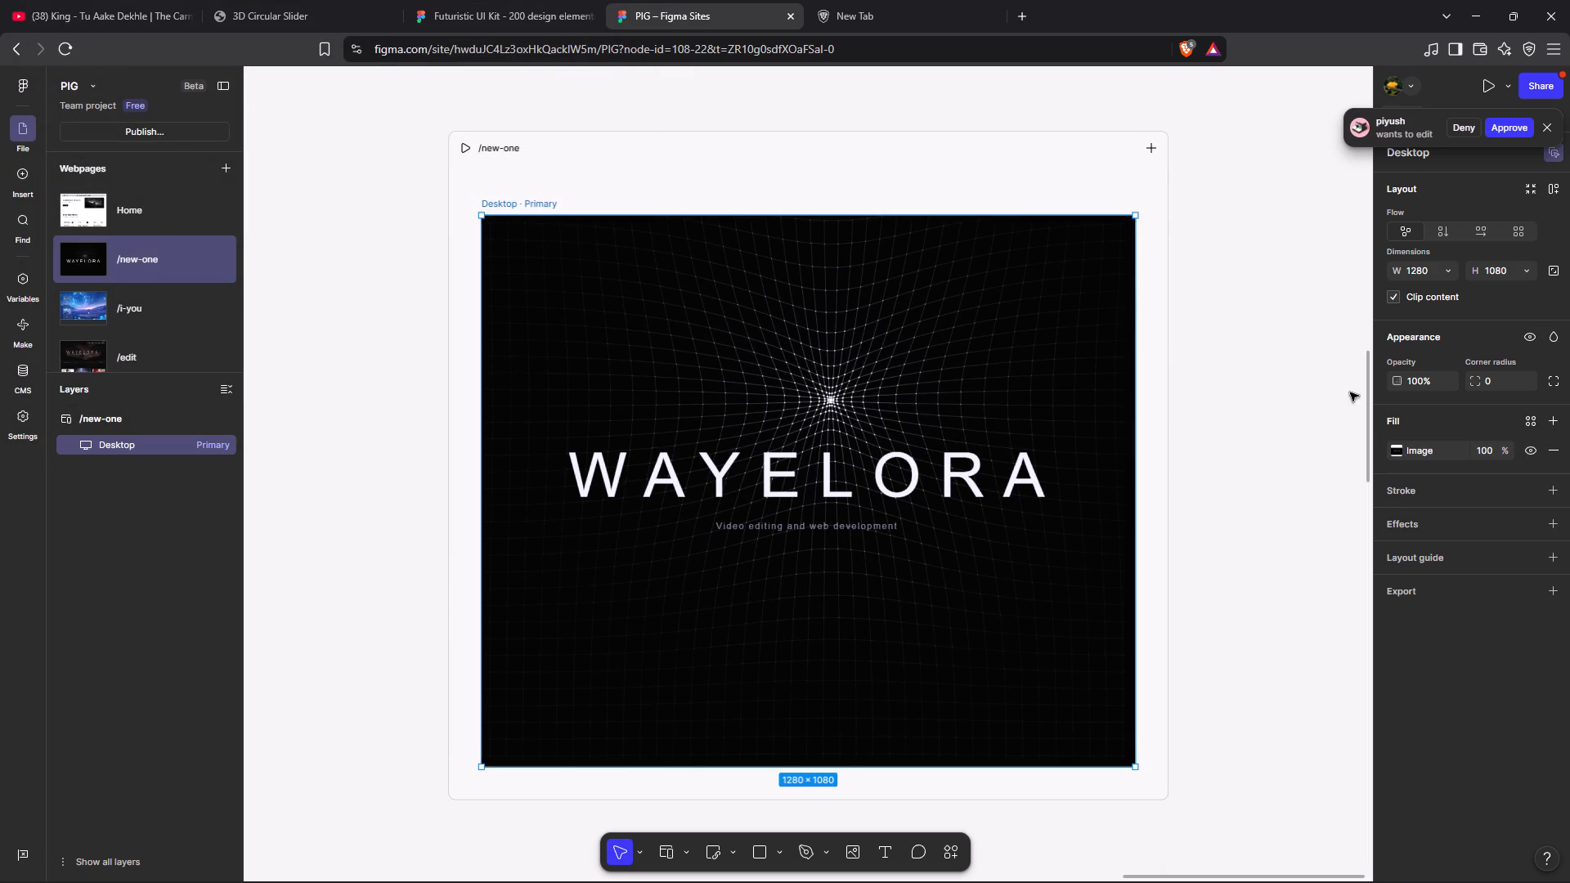
Shorten the Desktop frame from its bottom edge to a height of about 774, keeping the width at 1280.
drag(951, 769, 931, 509)
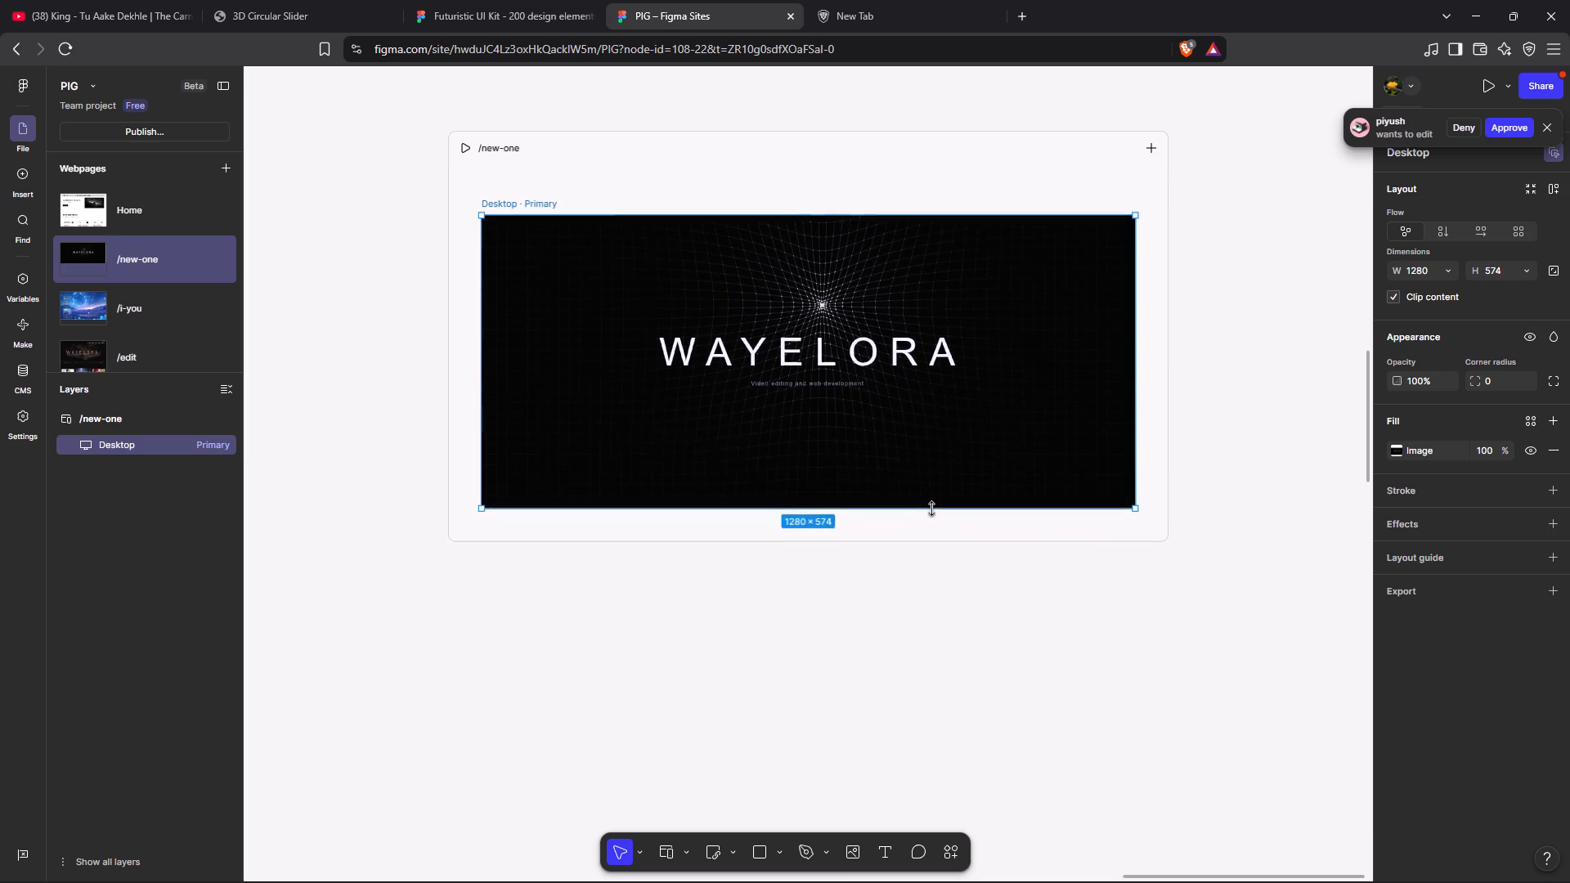
drag(931, 509, 953, 694)
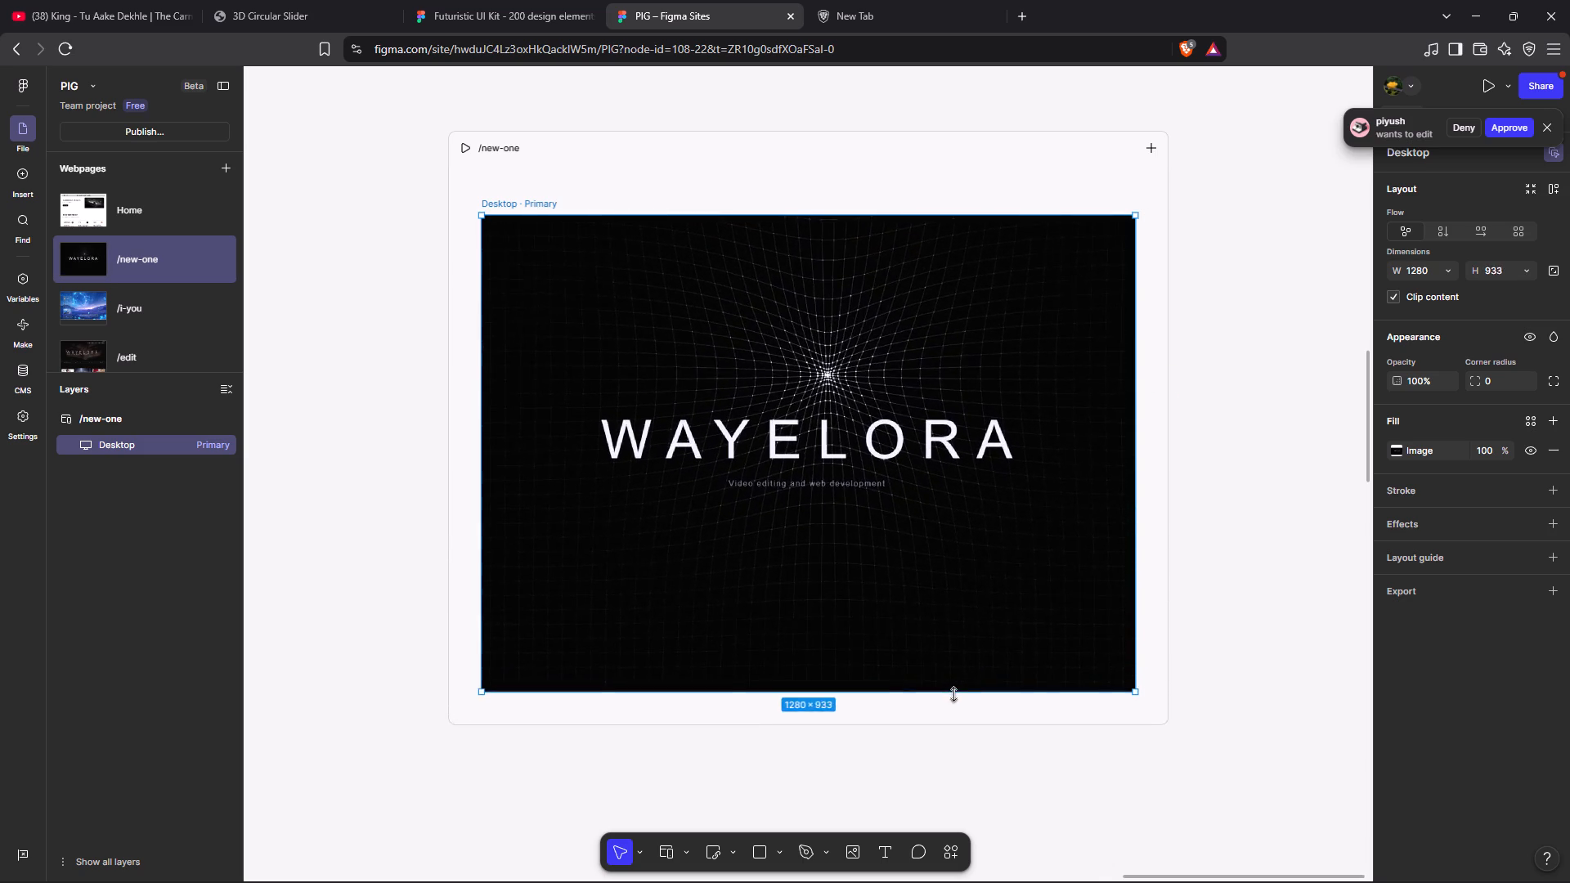
drag(953, 694, 962, 611)
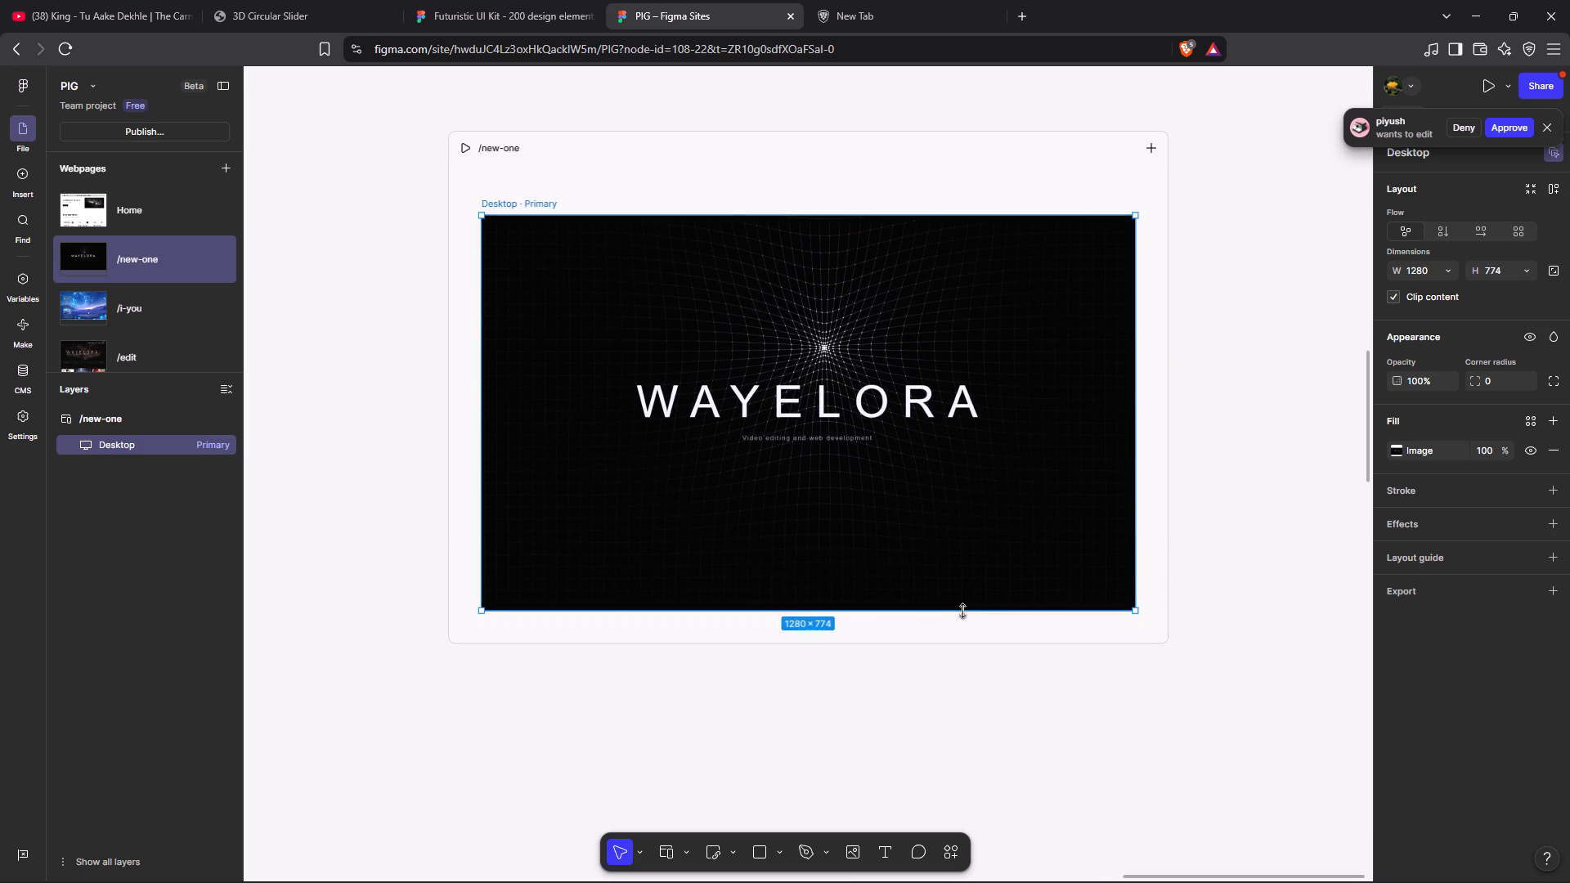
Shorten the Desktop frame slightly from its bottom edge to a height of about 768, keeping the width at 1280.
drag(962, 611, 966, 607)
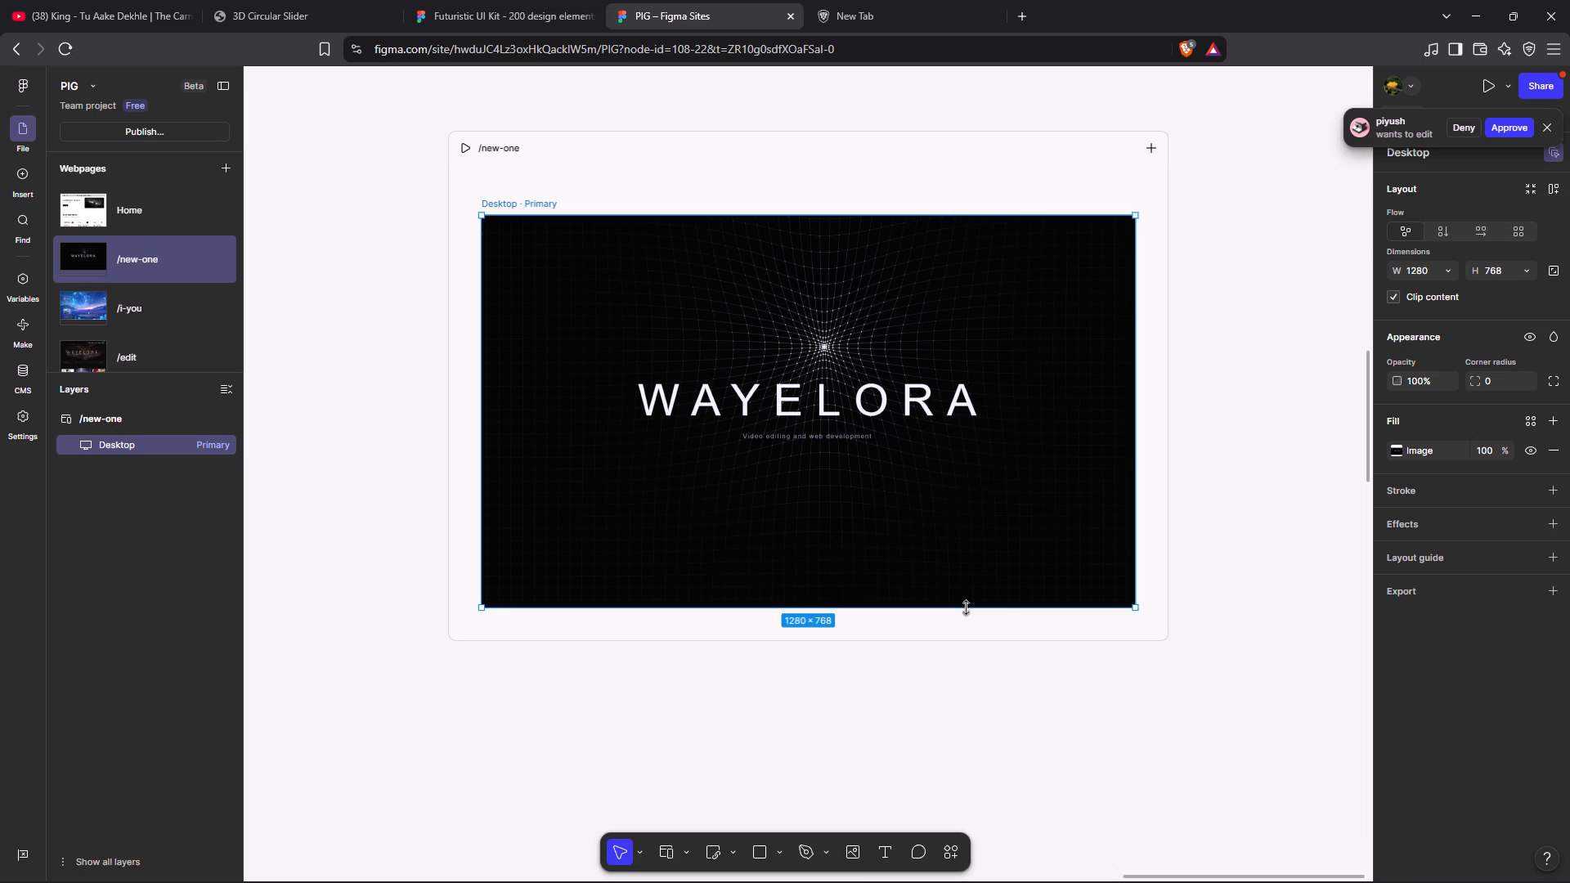
Preview the /new-one page, check how the WAYELORA background fills it while scrolling, and return to the editor.
click(462, 150)
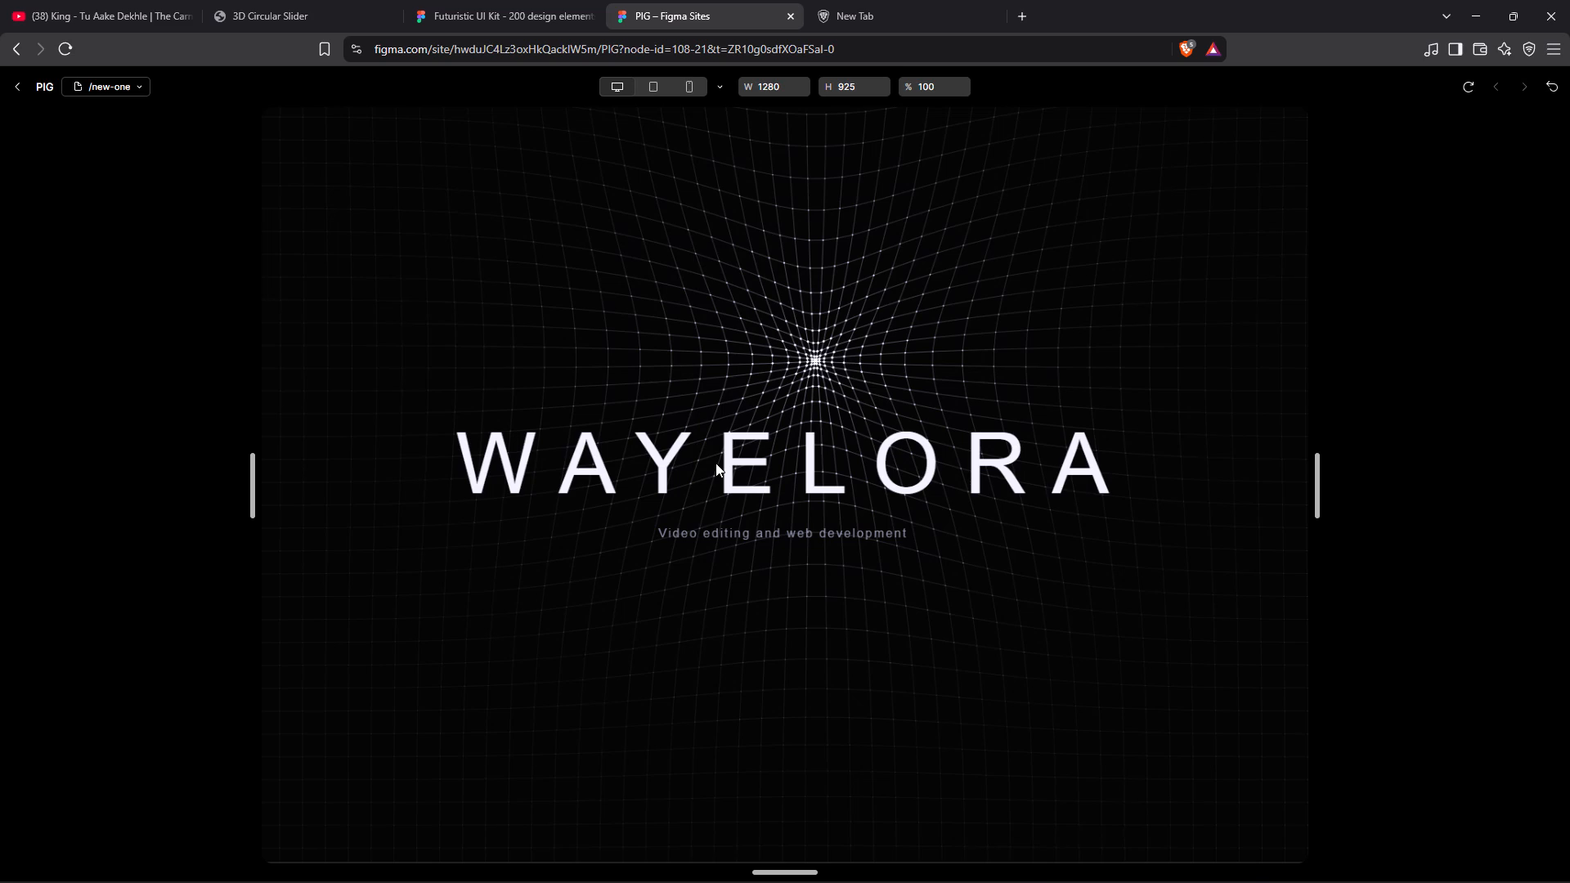
scroll(715, 463, down, 6)
scroll(715, 463, up, 8)
scroll(715, 463, down, 8)
scroll(715, 463, up, 1)
click(16, 88)
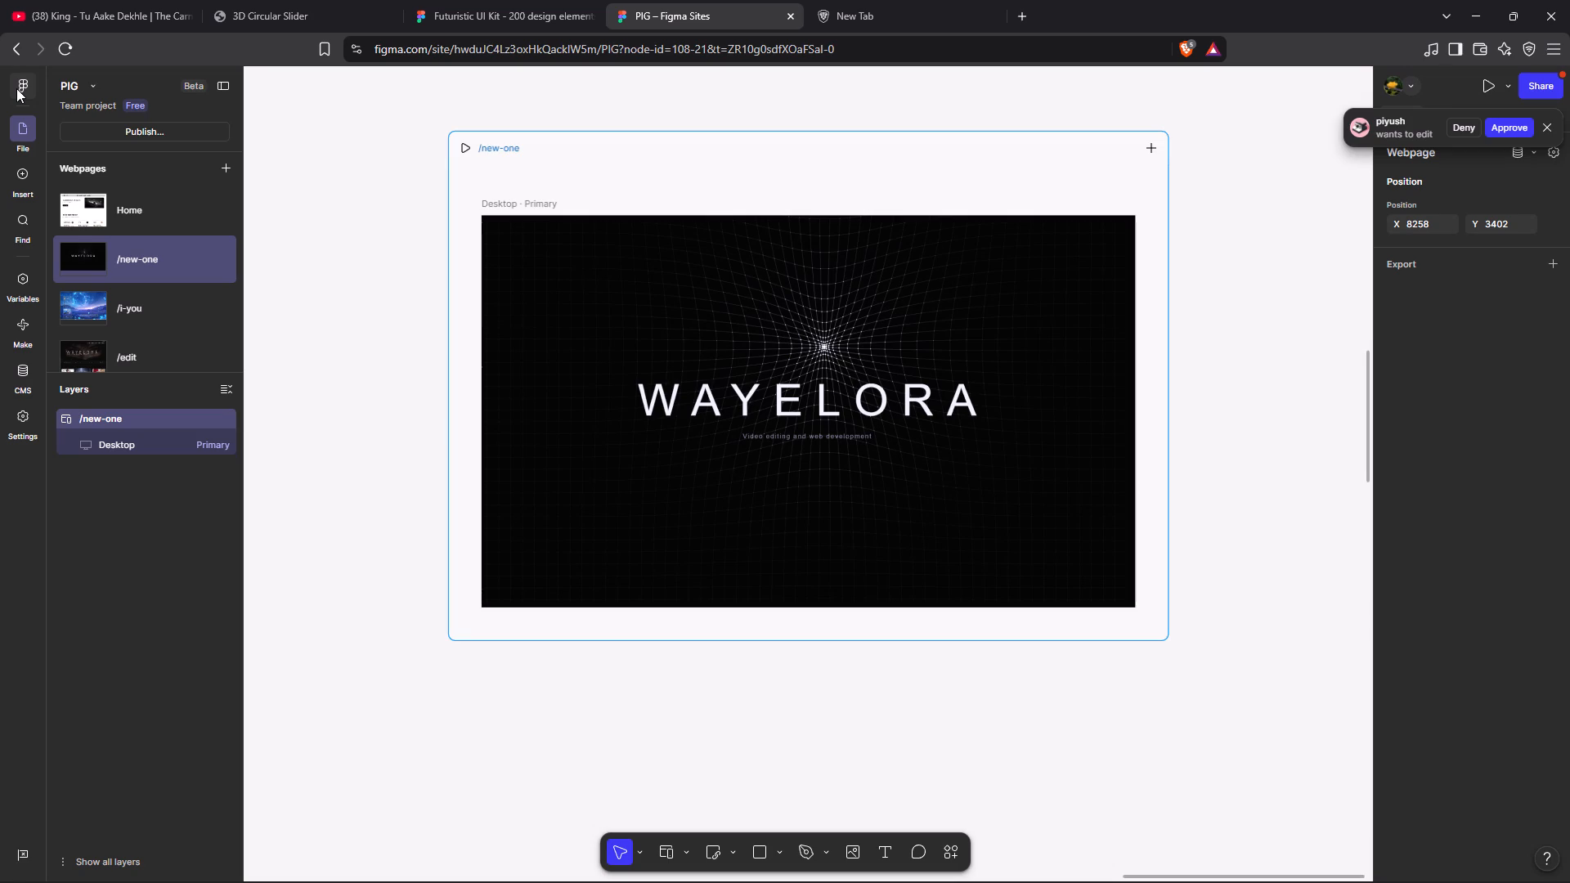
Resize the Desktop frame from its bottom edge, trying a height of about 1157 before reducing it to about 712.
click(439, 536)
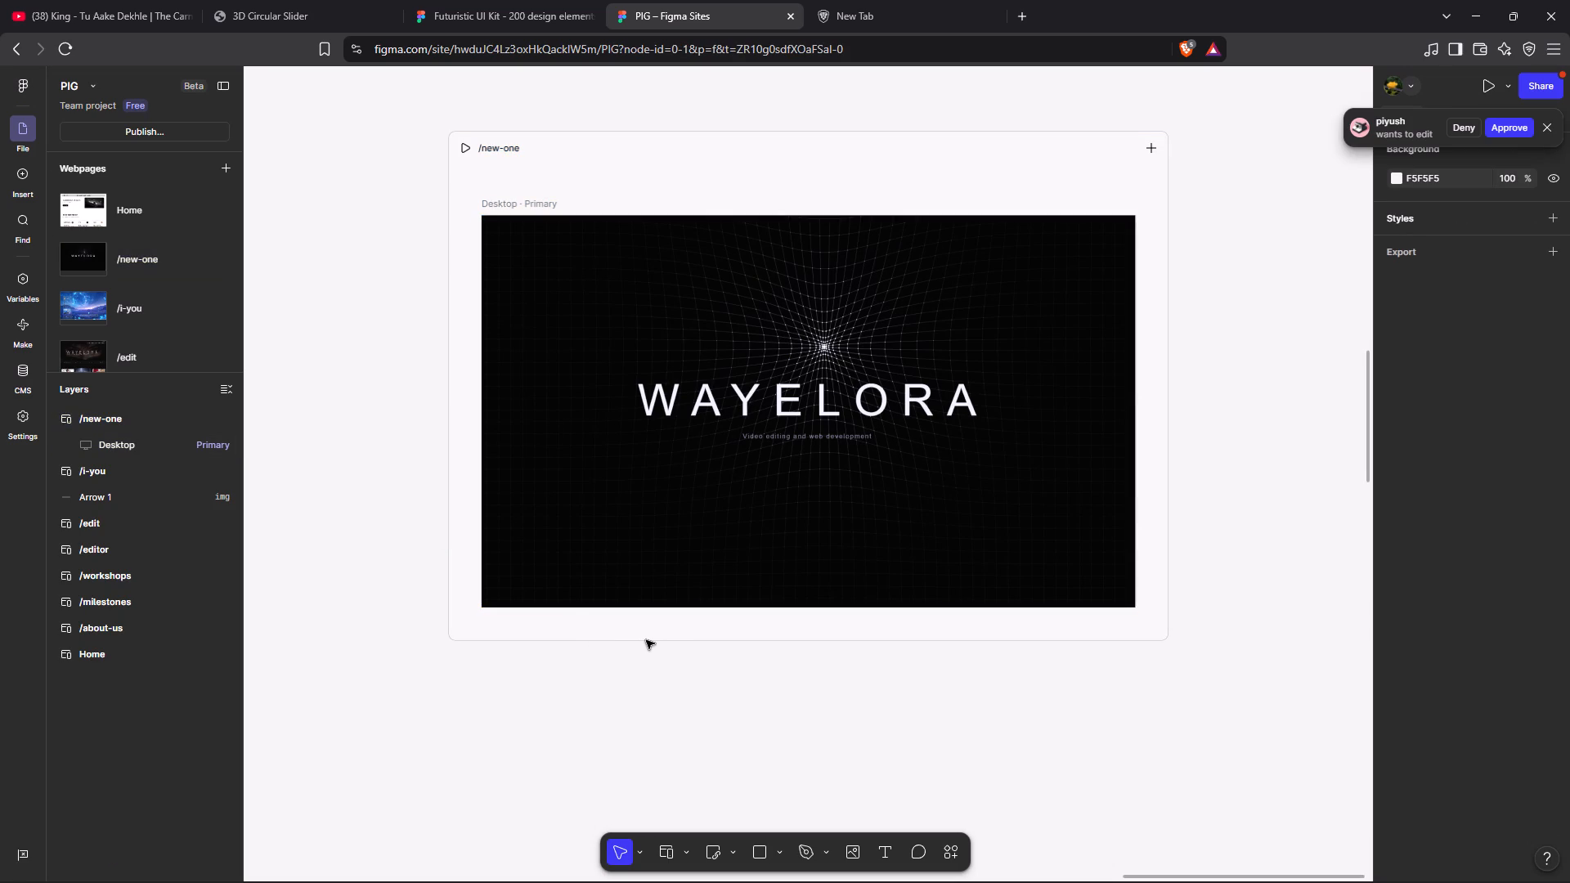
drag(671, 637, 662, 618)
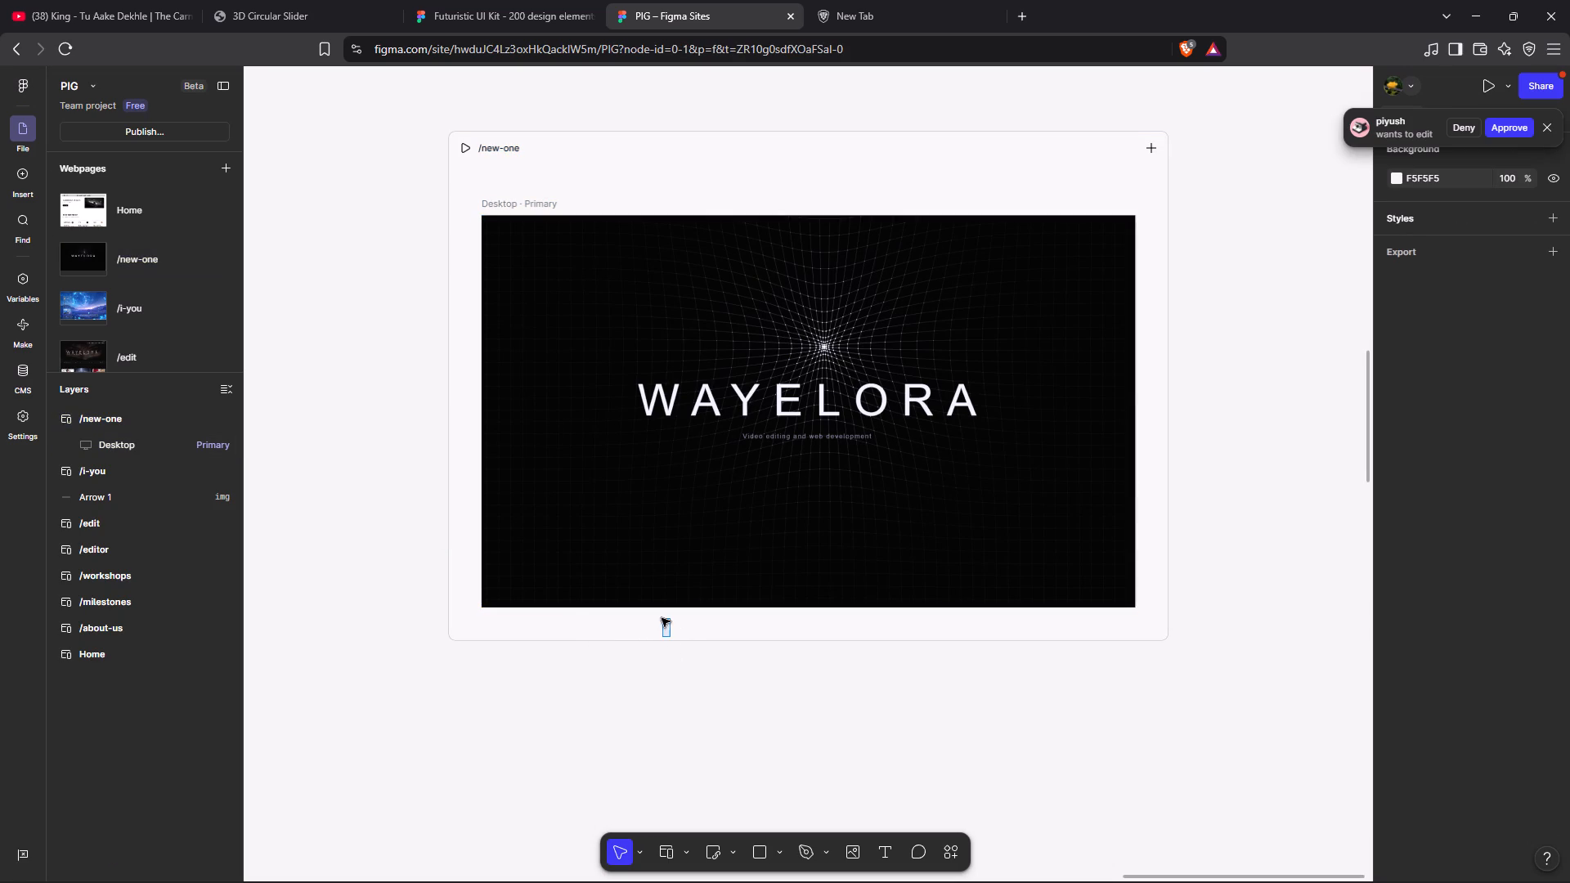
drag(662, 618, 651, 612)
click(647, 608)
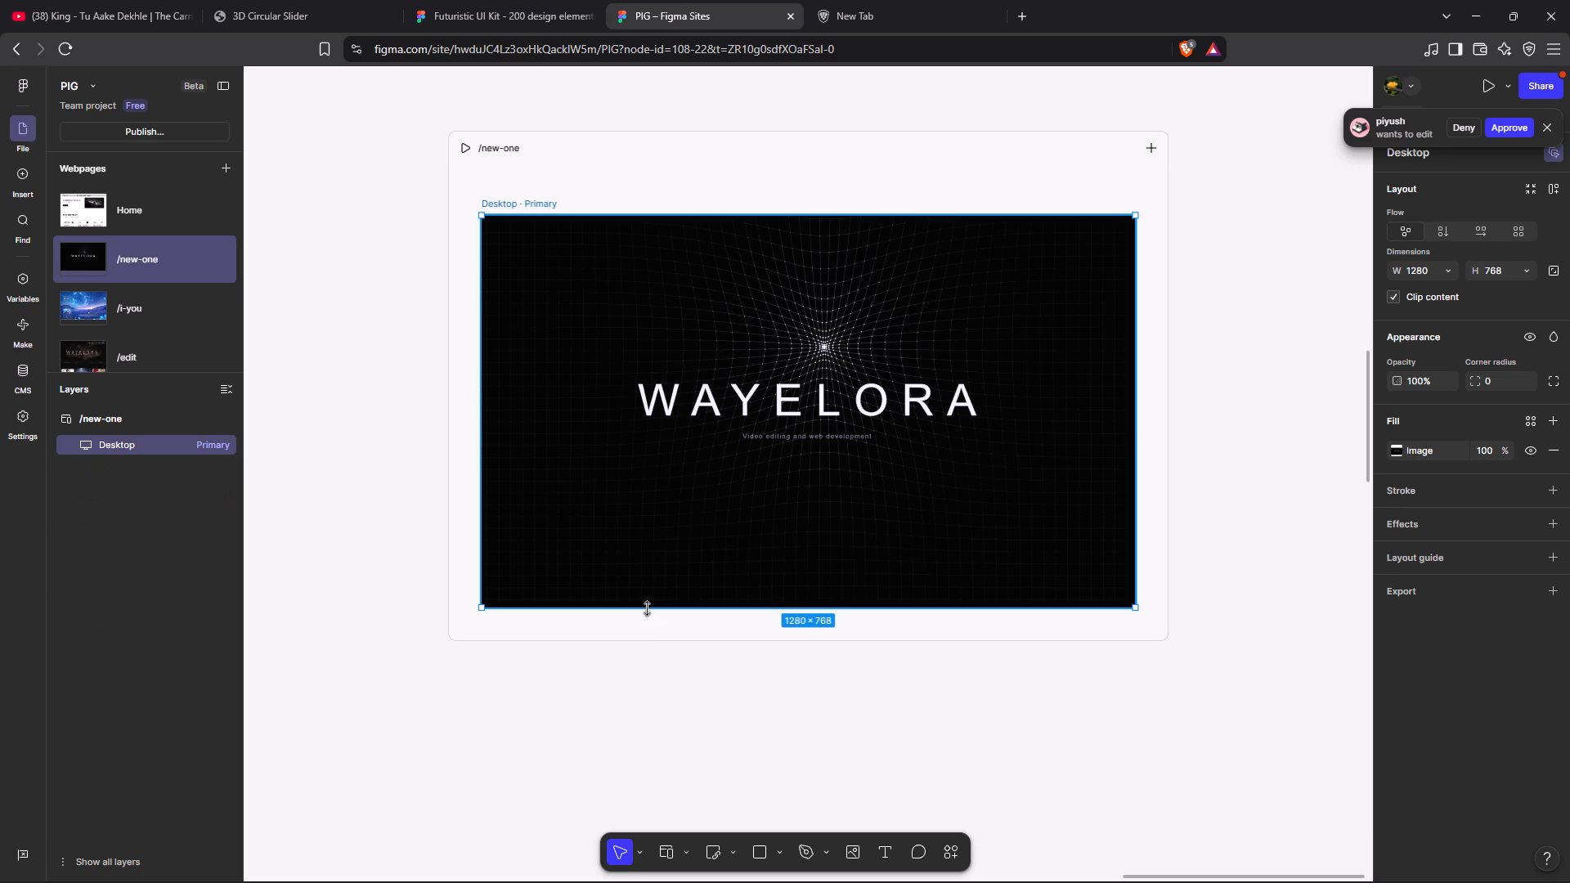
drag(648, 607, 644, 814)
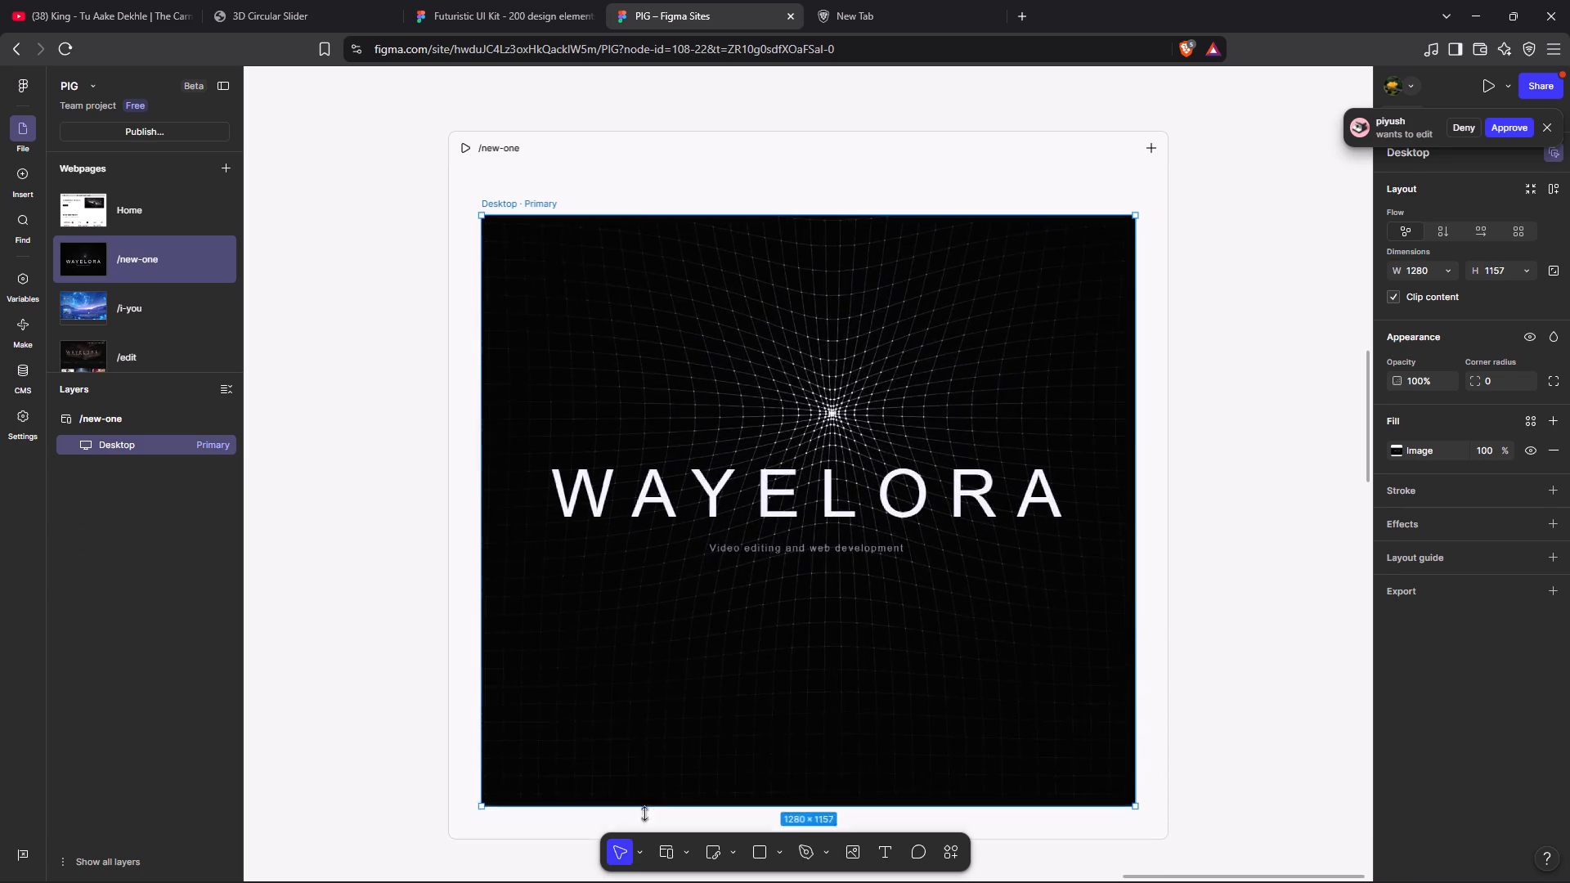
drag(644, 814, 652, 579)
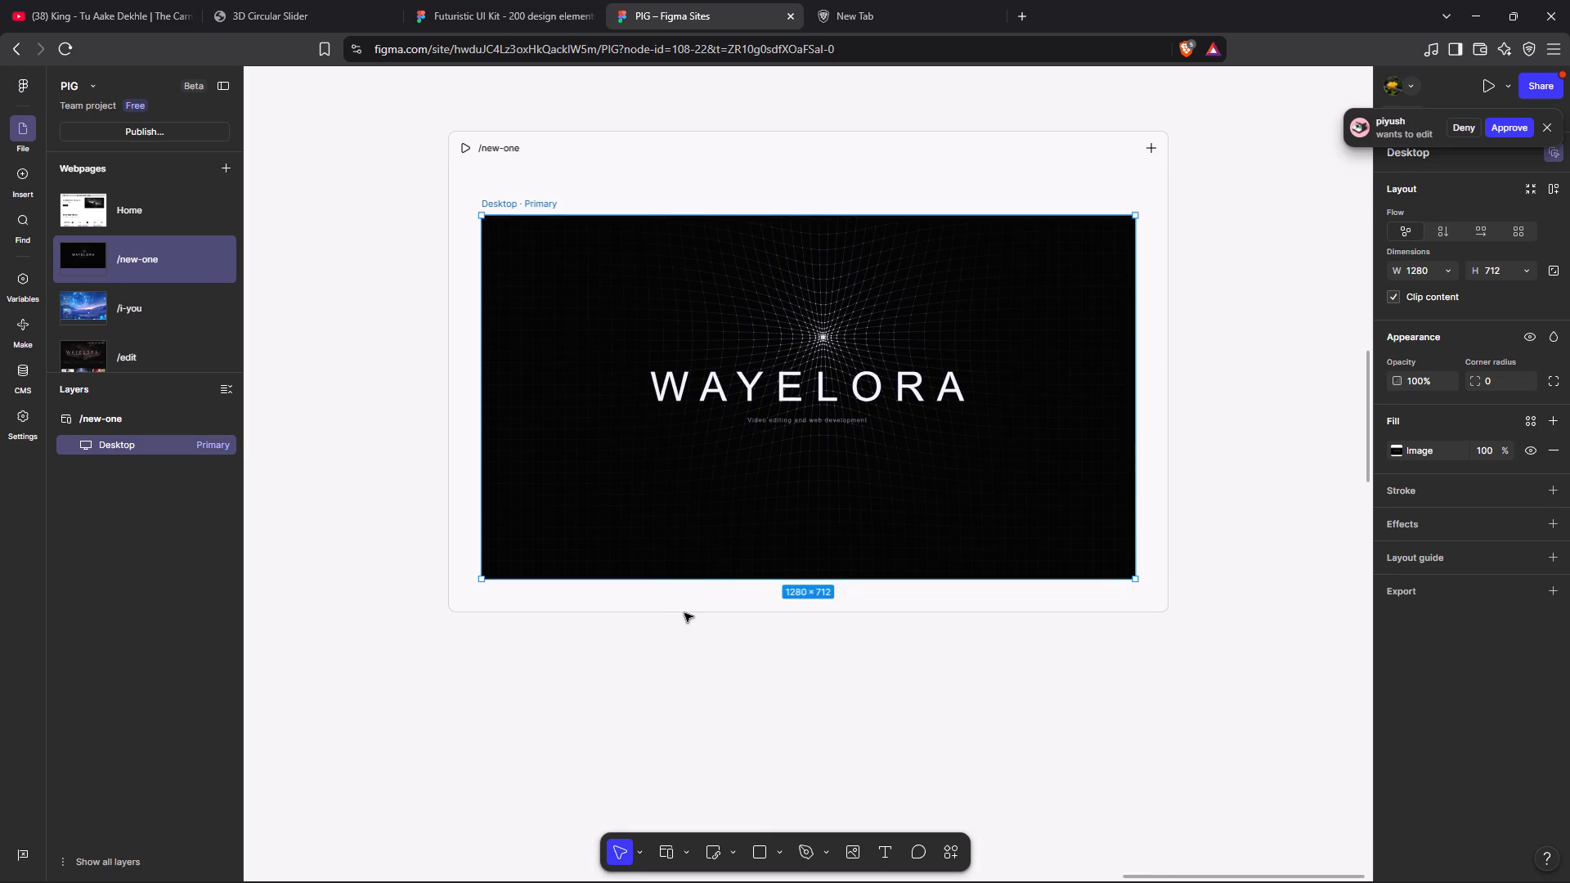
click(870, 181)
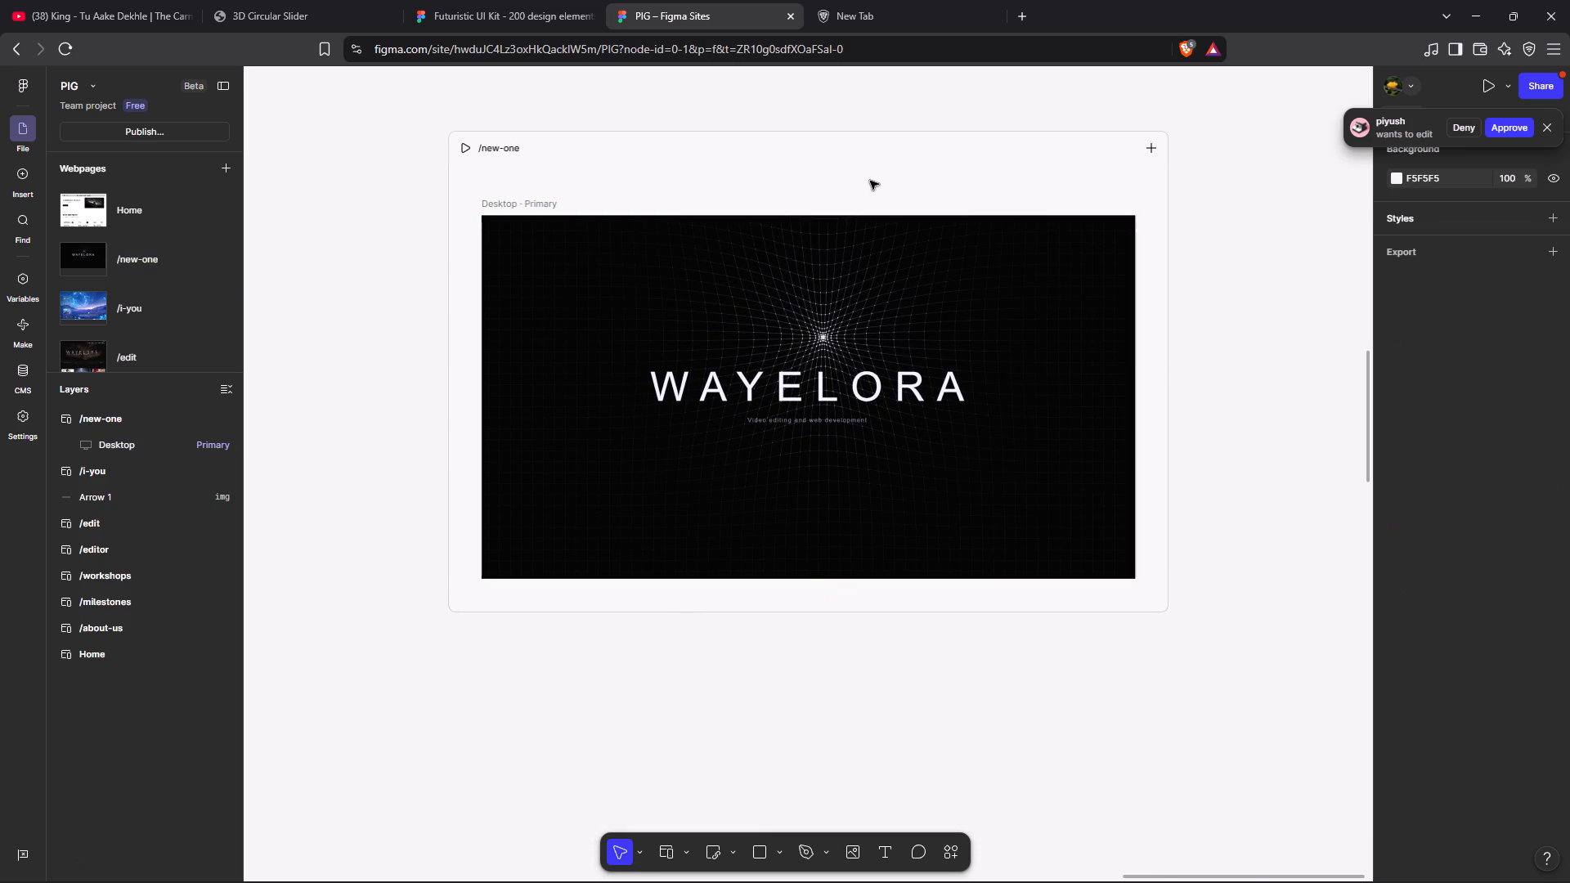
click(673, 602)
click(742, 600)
Replace the Desktop frame's image fill with solid black, 000000, after trying the gradient and pattern fill types.
click(811, 500)
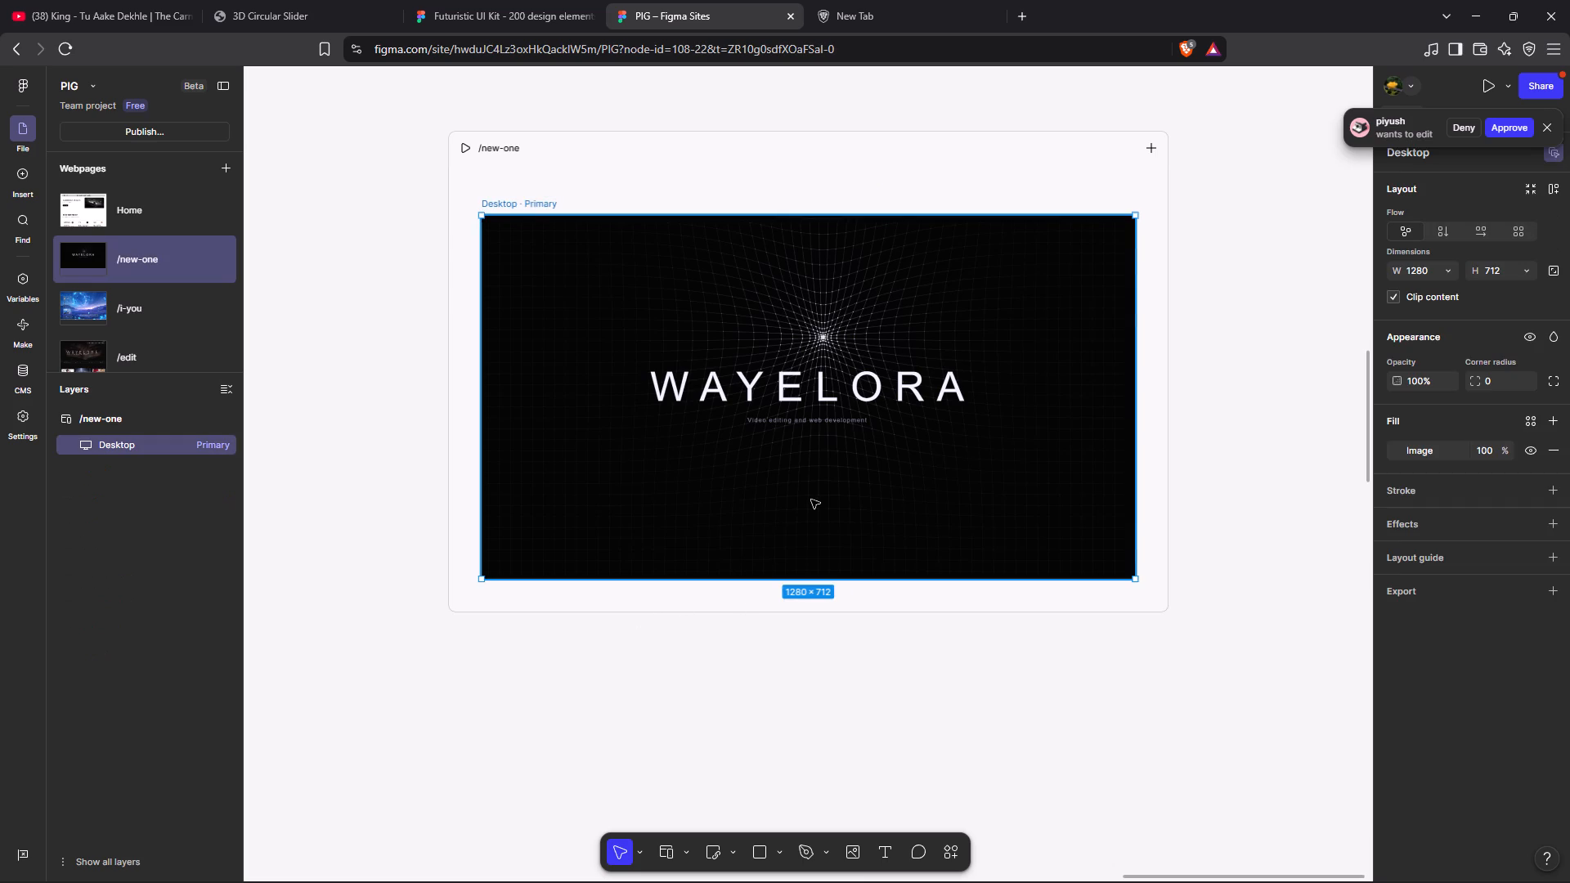
click(1400, 450)
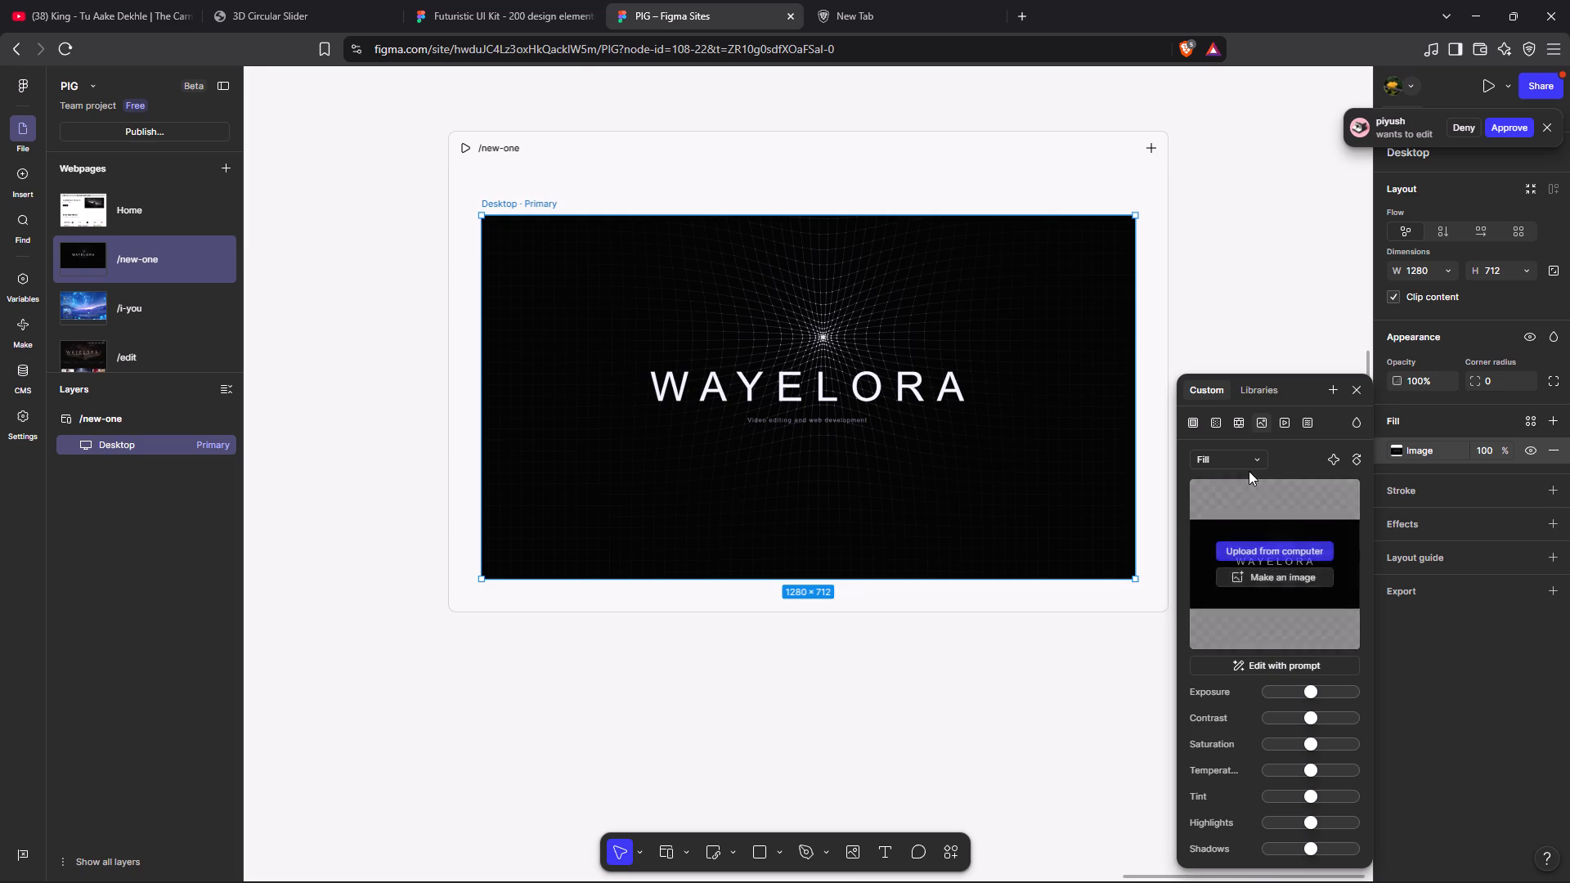
click(1185, 426)
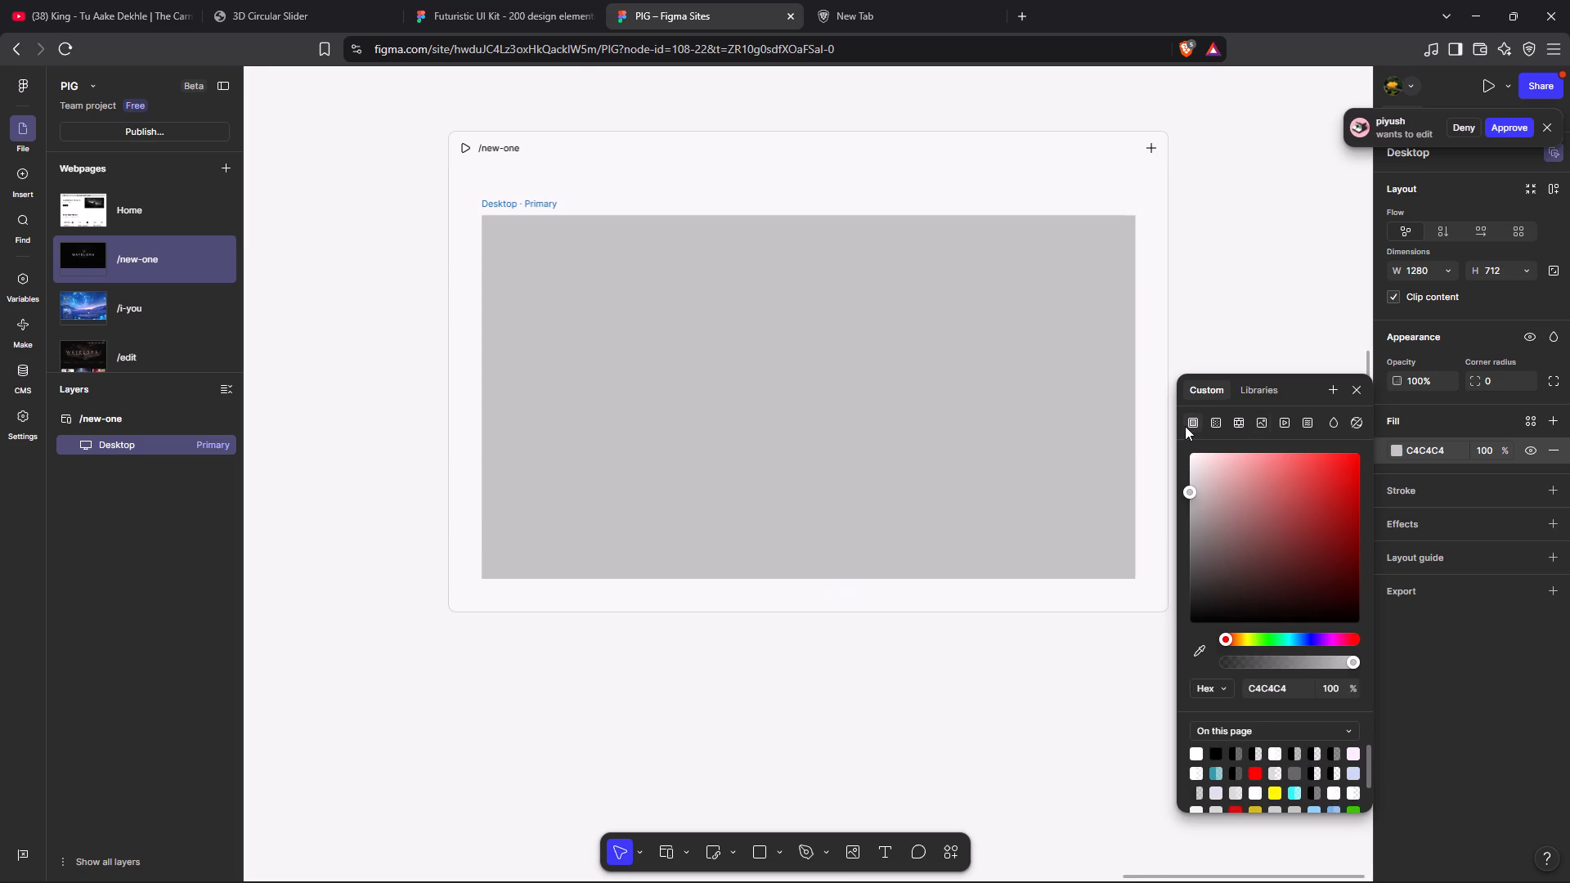
click(1222, 419)
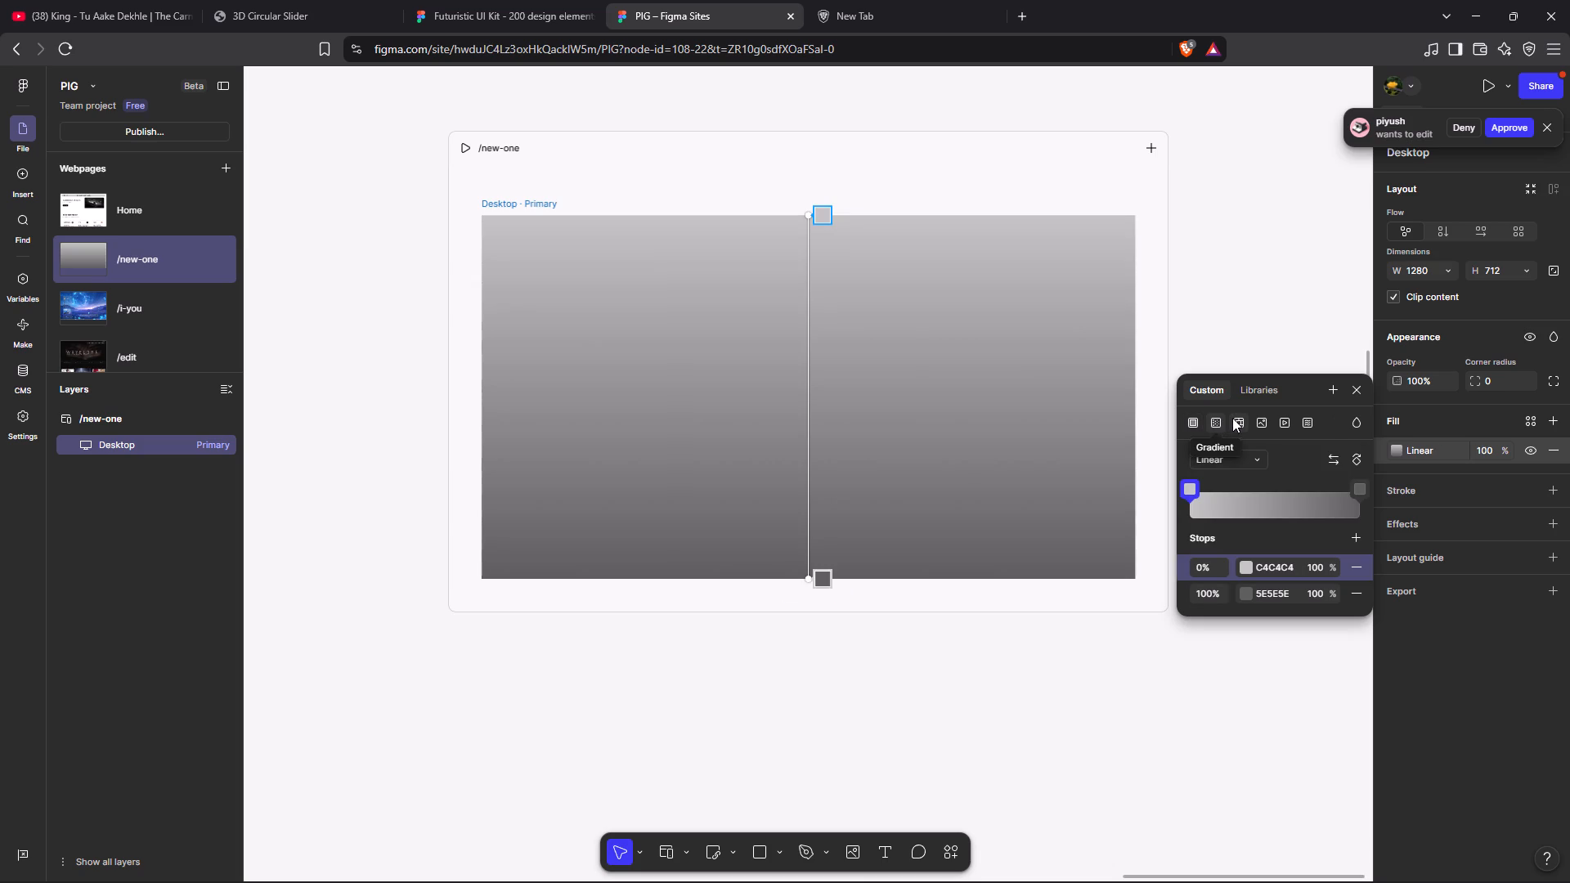
click(1233, 418)
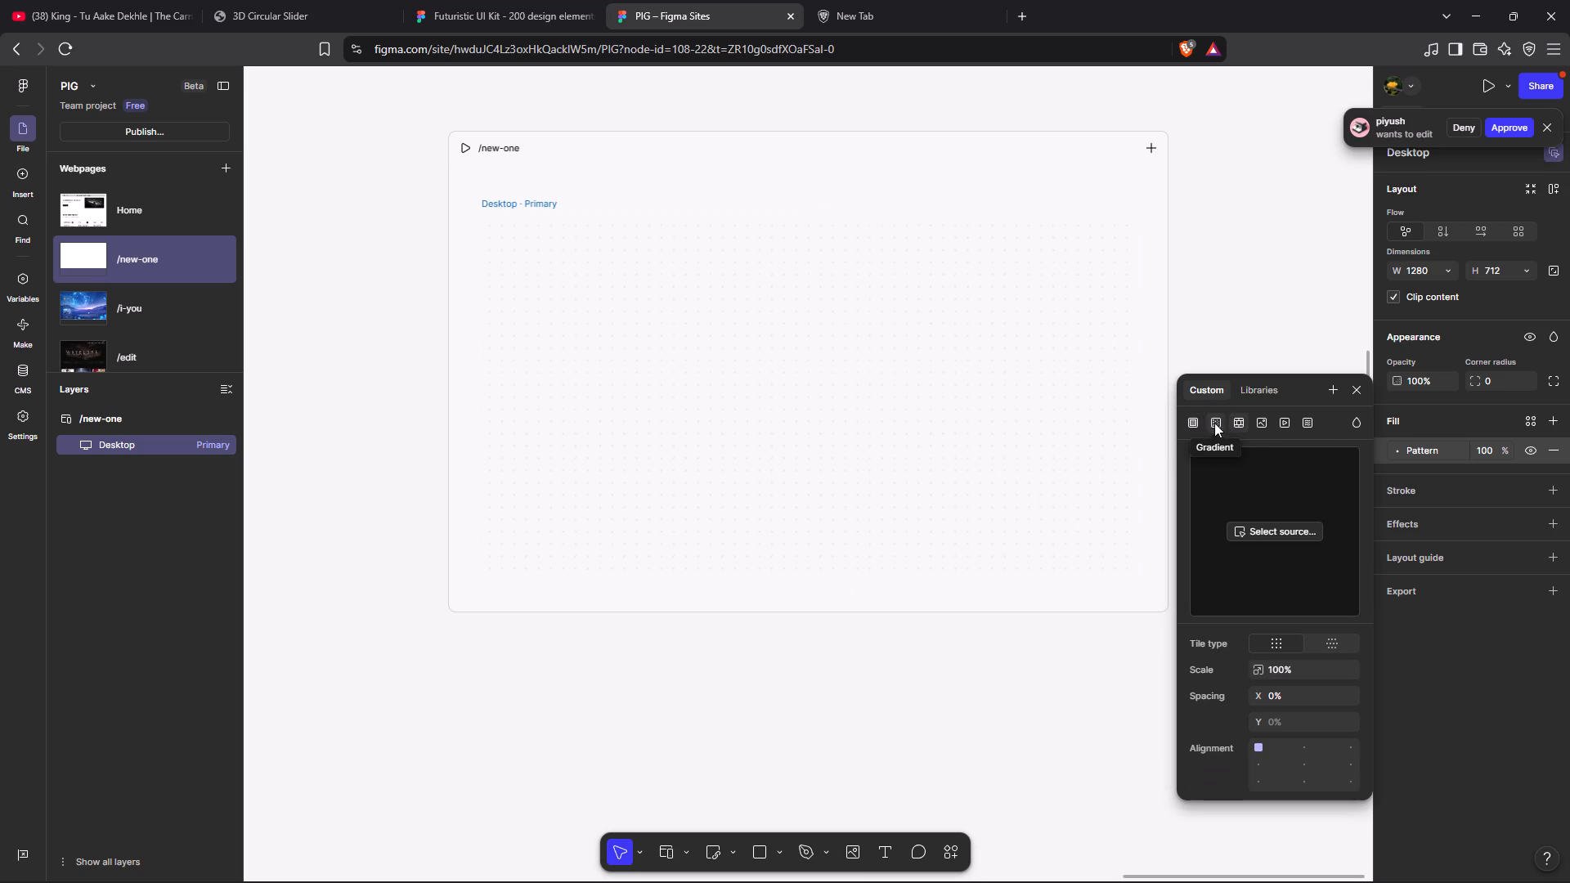
click(1192, 426)
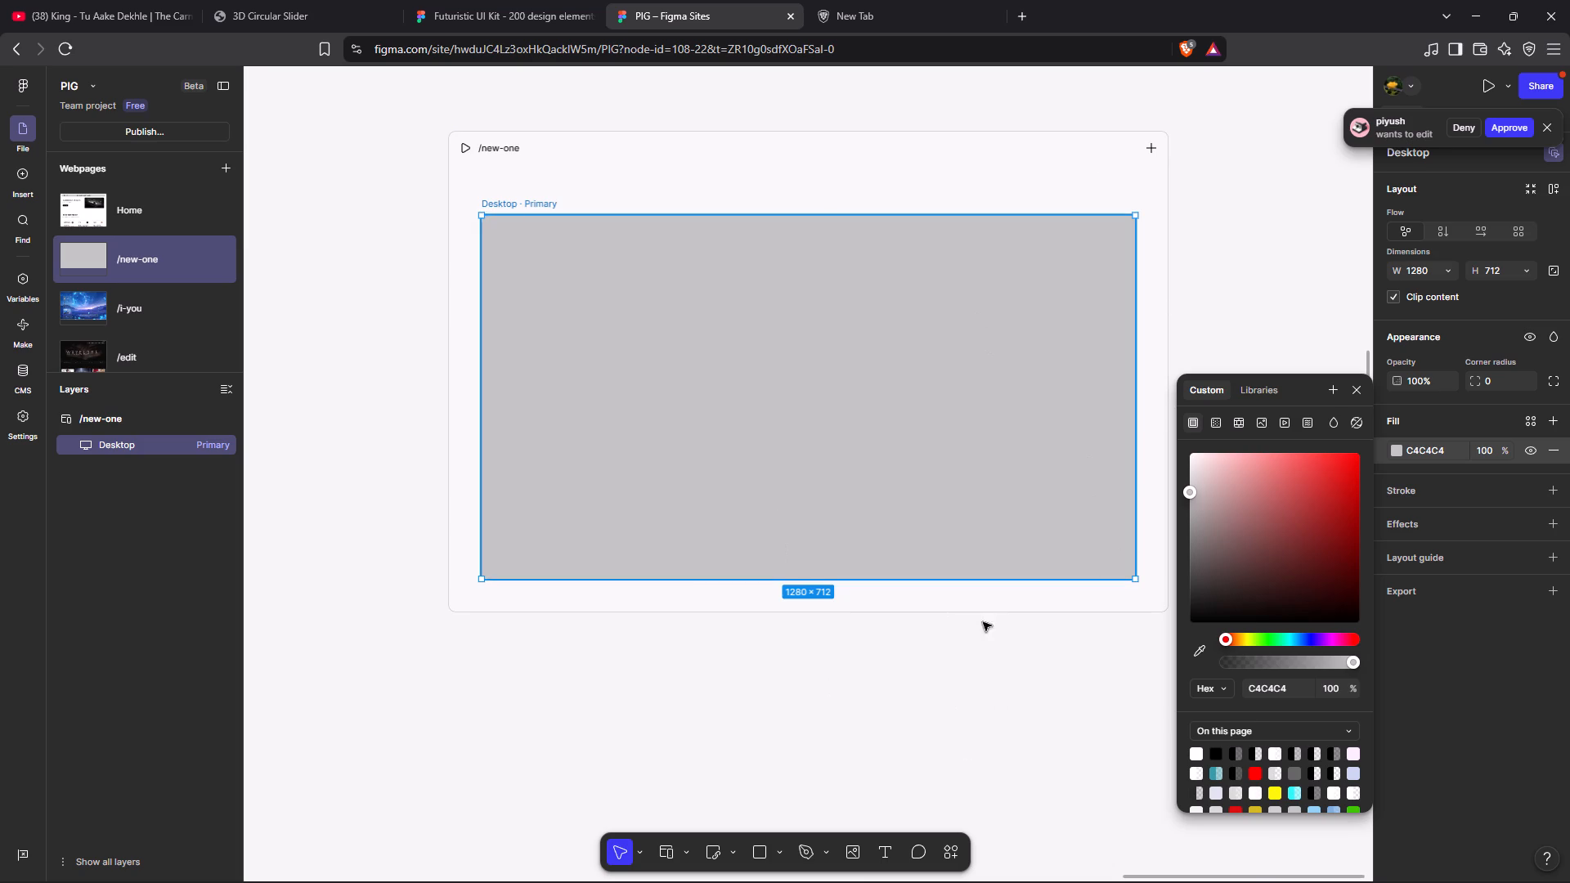
click(1197, 619)
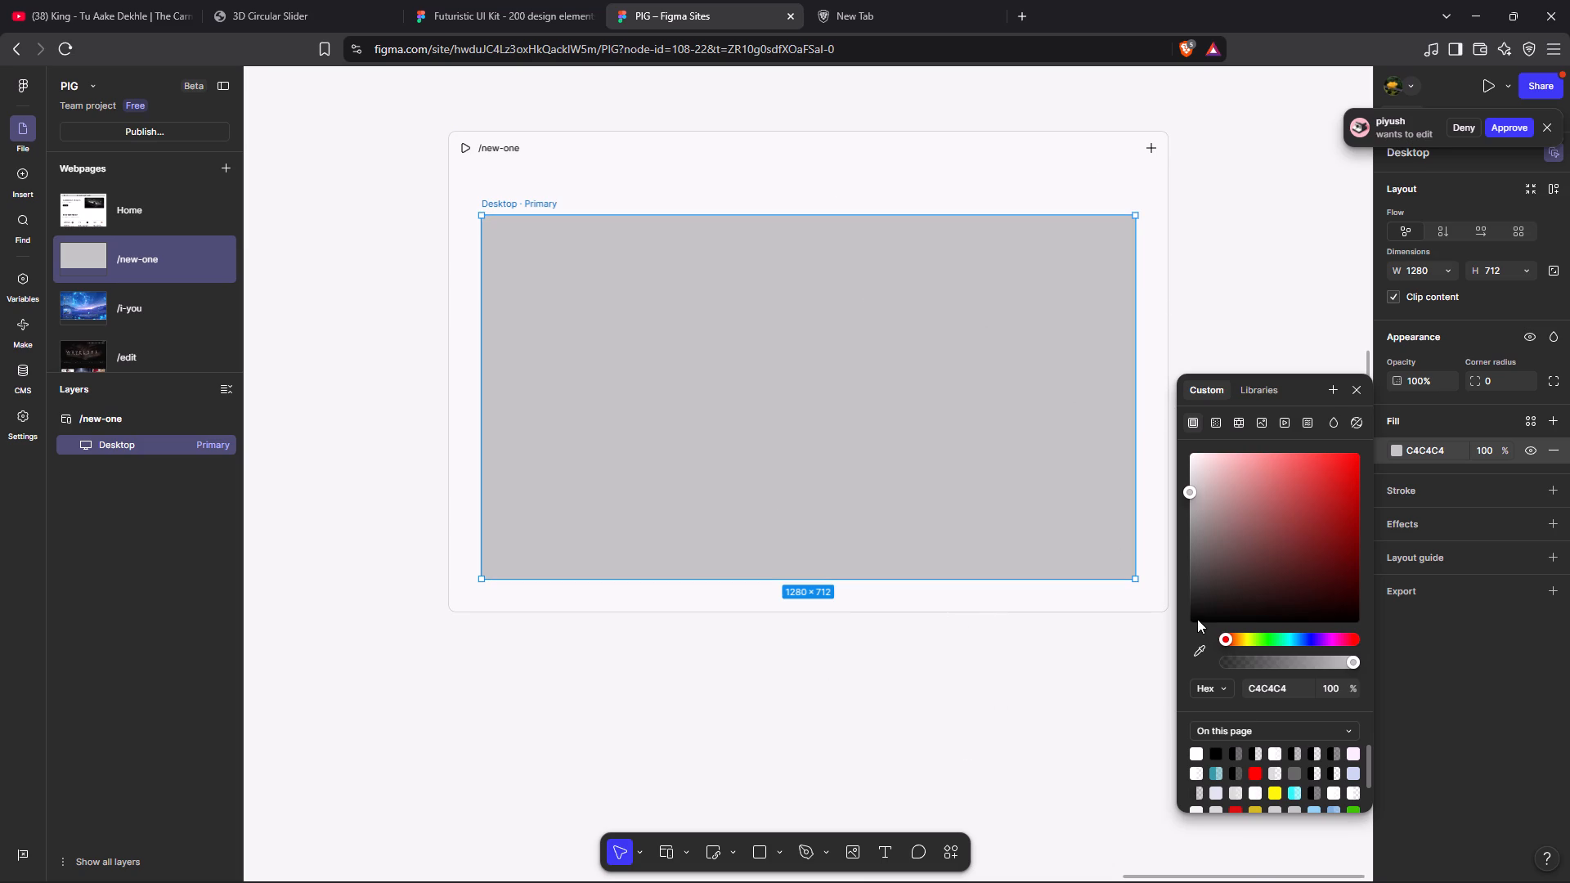
drag(1197, 619, 1133, 667)
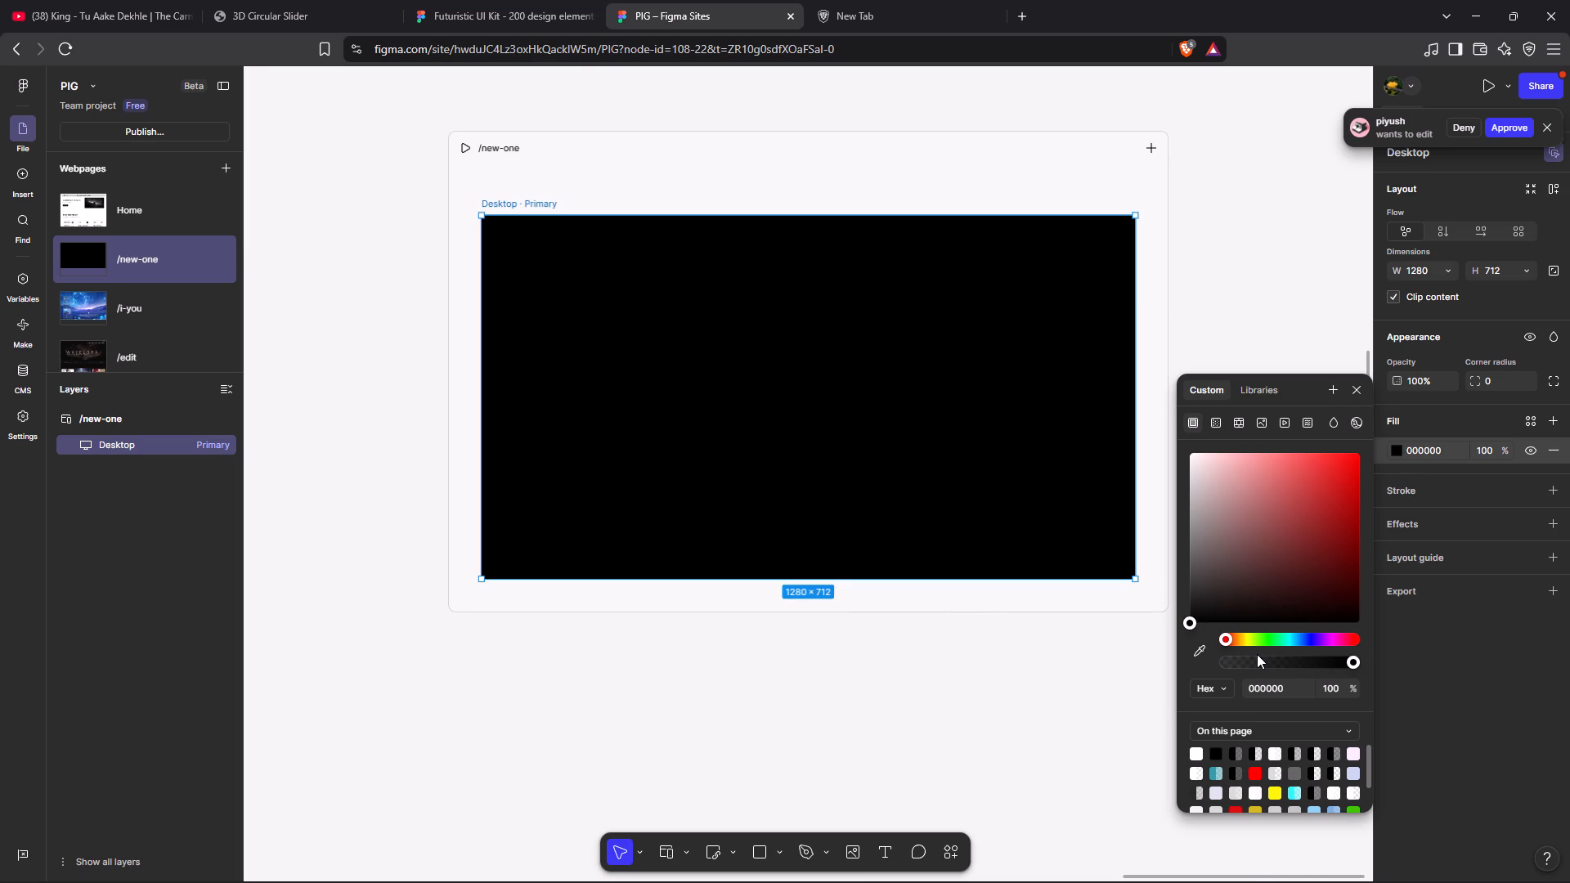
click(1136, 676)
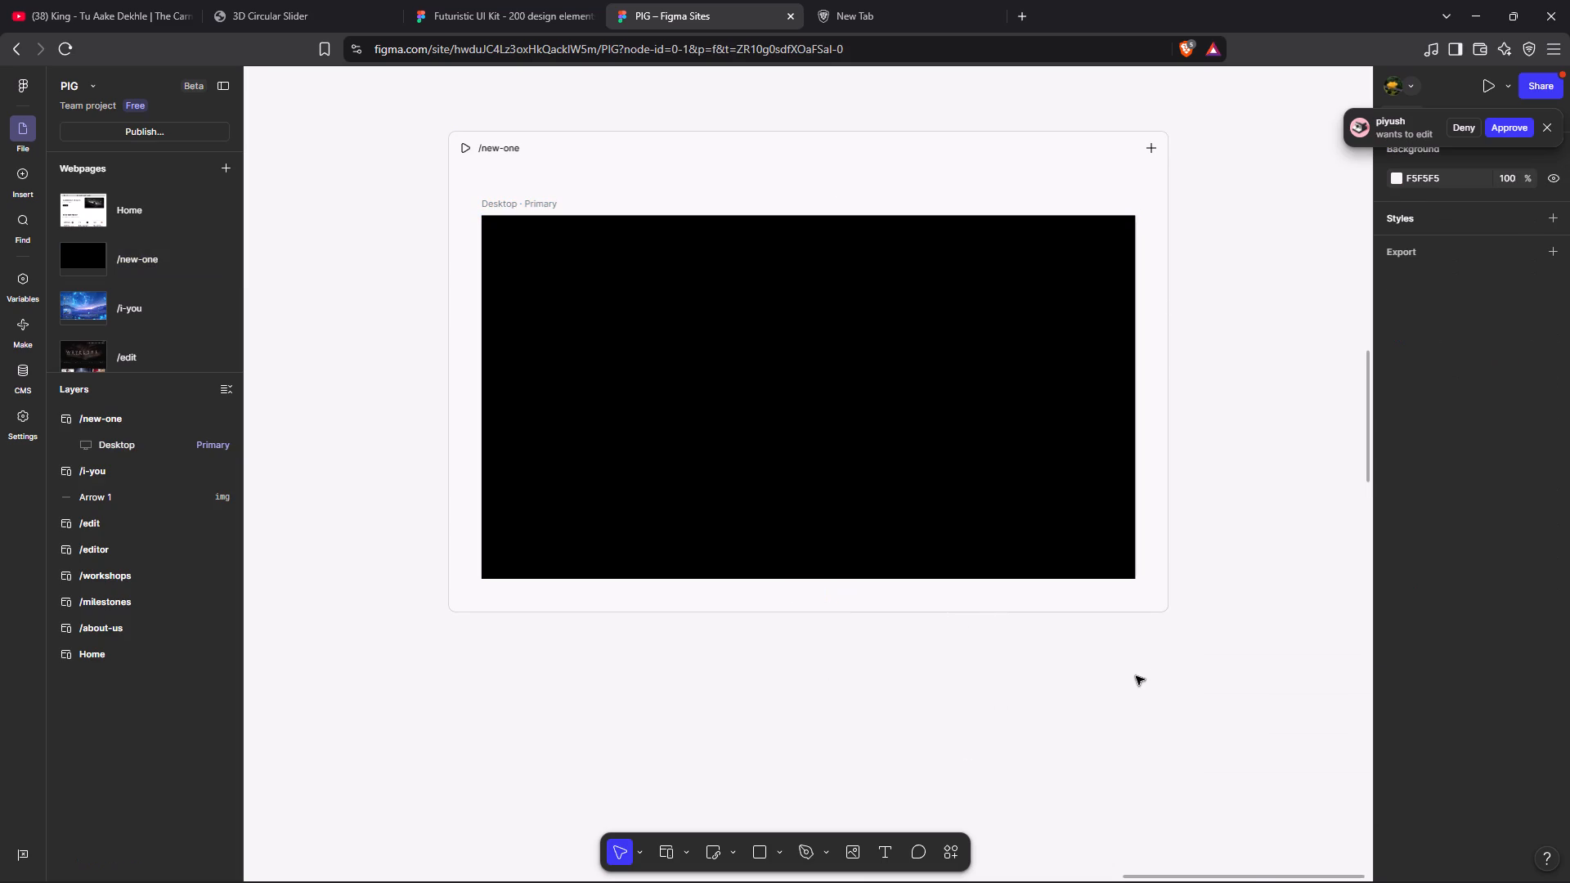
Extend the black Desktop frame downward from its bottom edge to a height of about 1592, keeping the width at 1280.
click(913, 490)
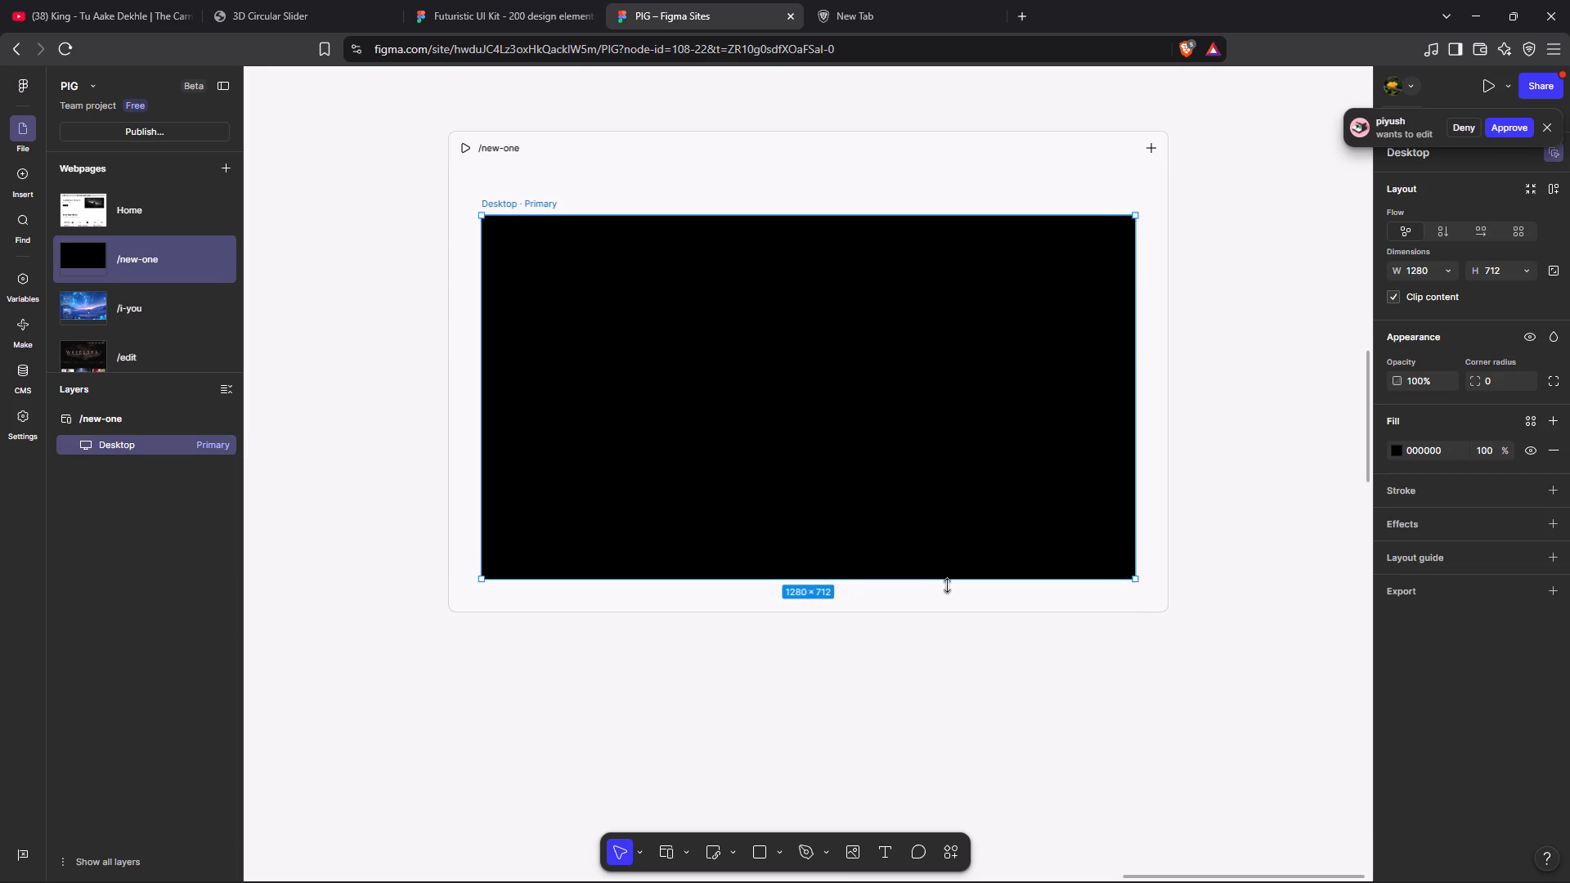
drag(928, 580, 976, 725)
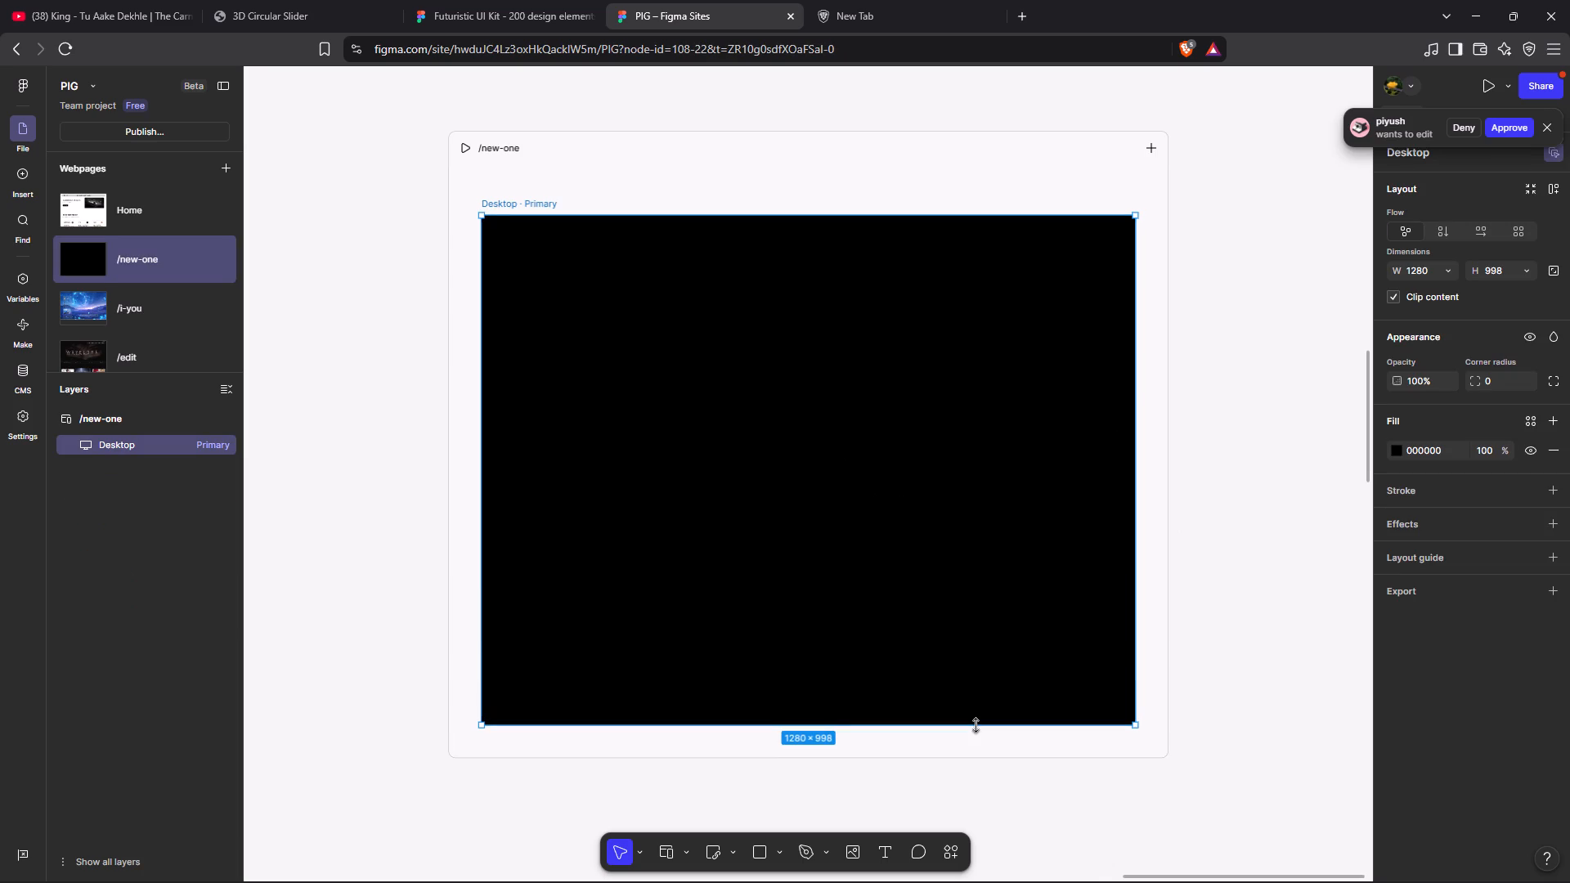
drag(976, 725, 985, 865)
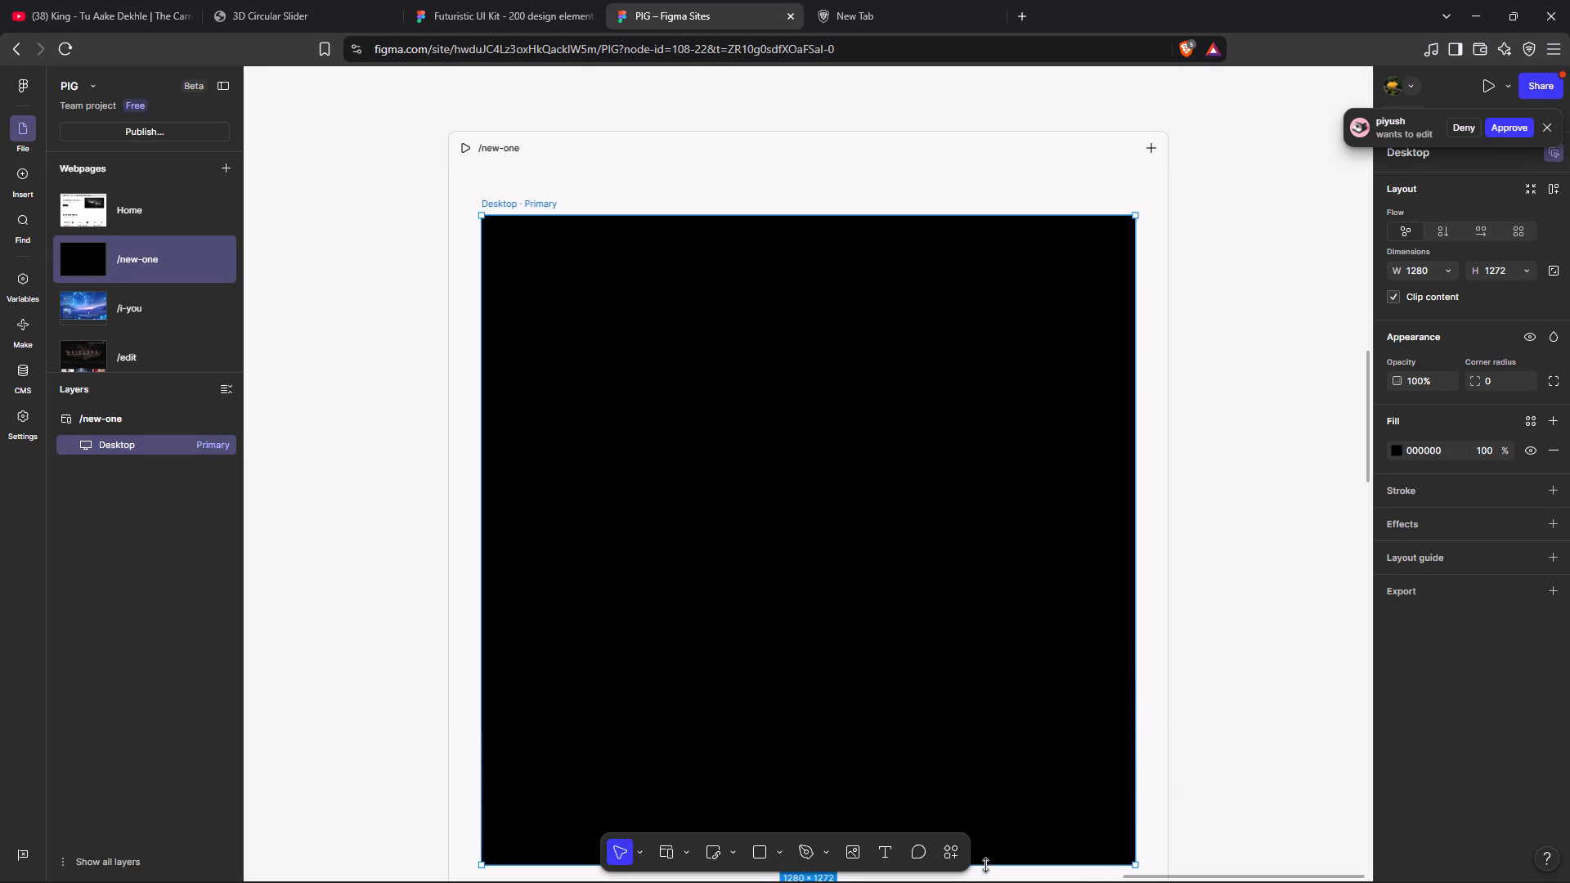
scroll(897, 589, down, 2)
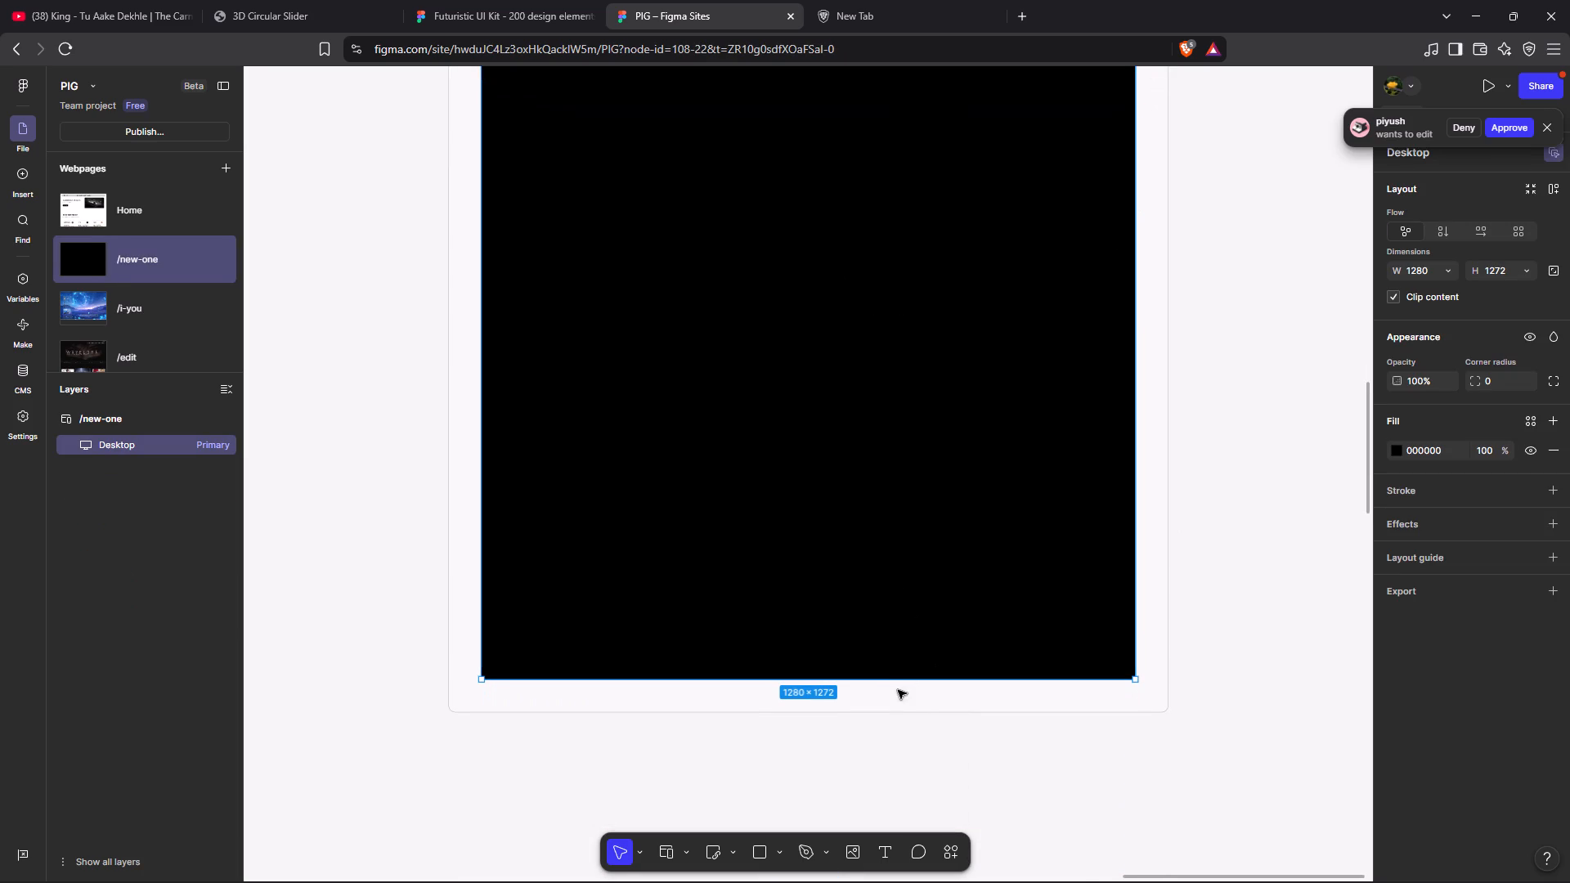
drag(868, 682, 881, 843)
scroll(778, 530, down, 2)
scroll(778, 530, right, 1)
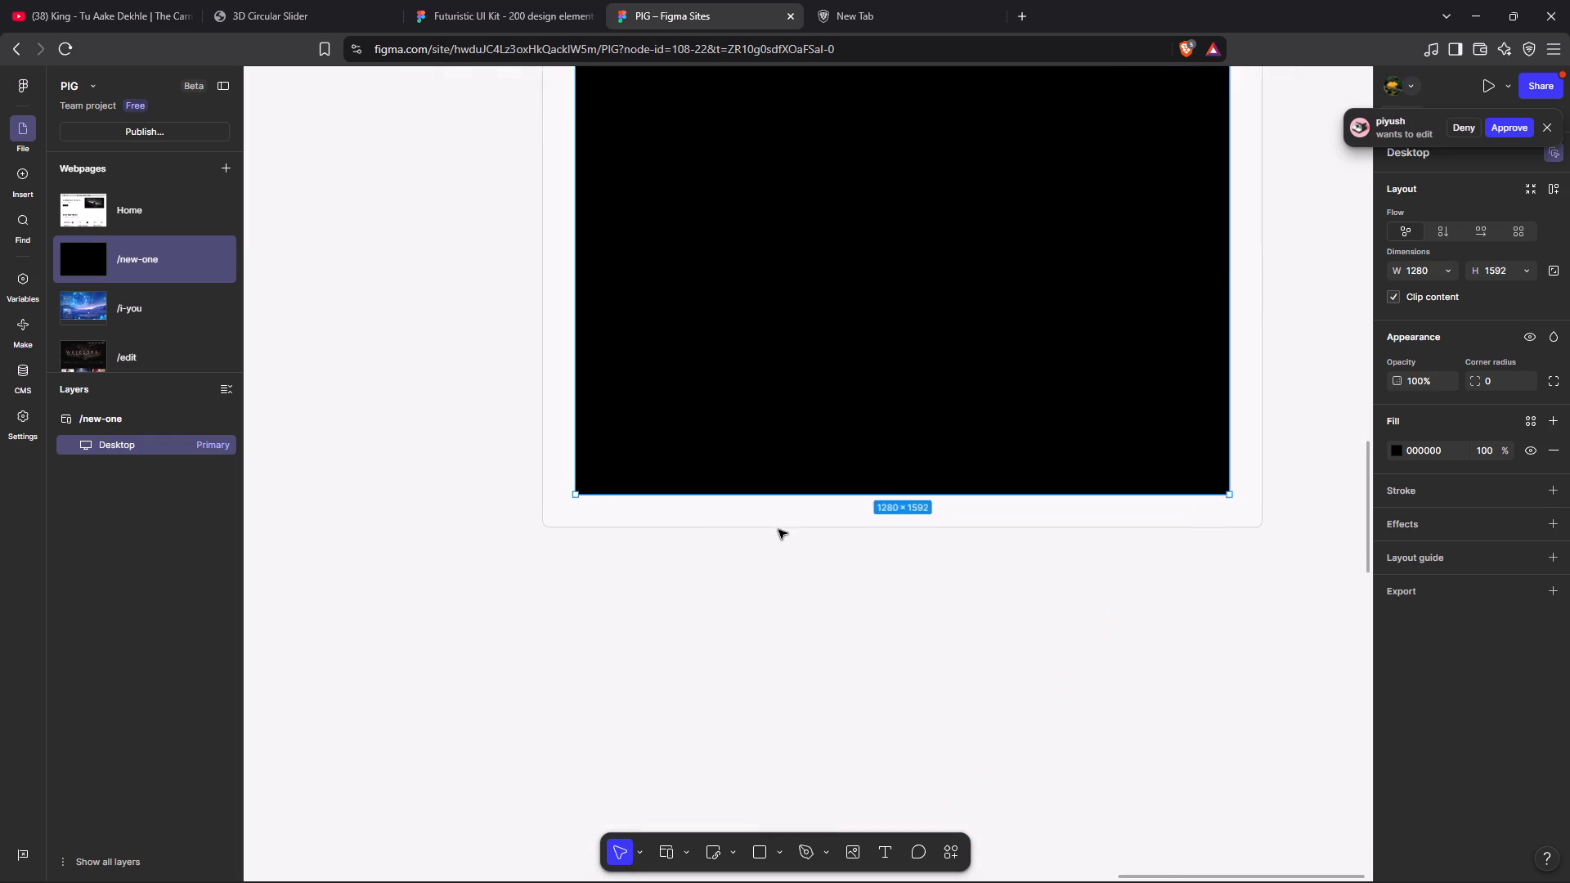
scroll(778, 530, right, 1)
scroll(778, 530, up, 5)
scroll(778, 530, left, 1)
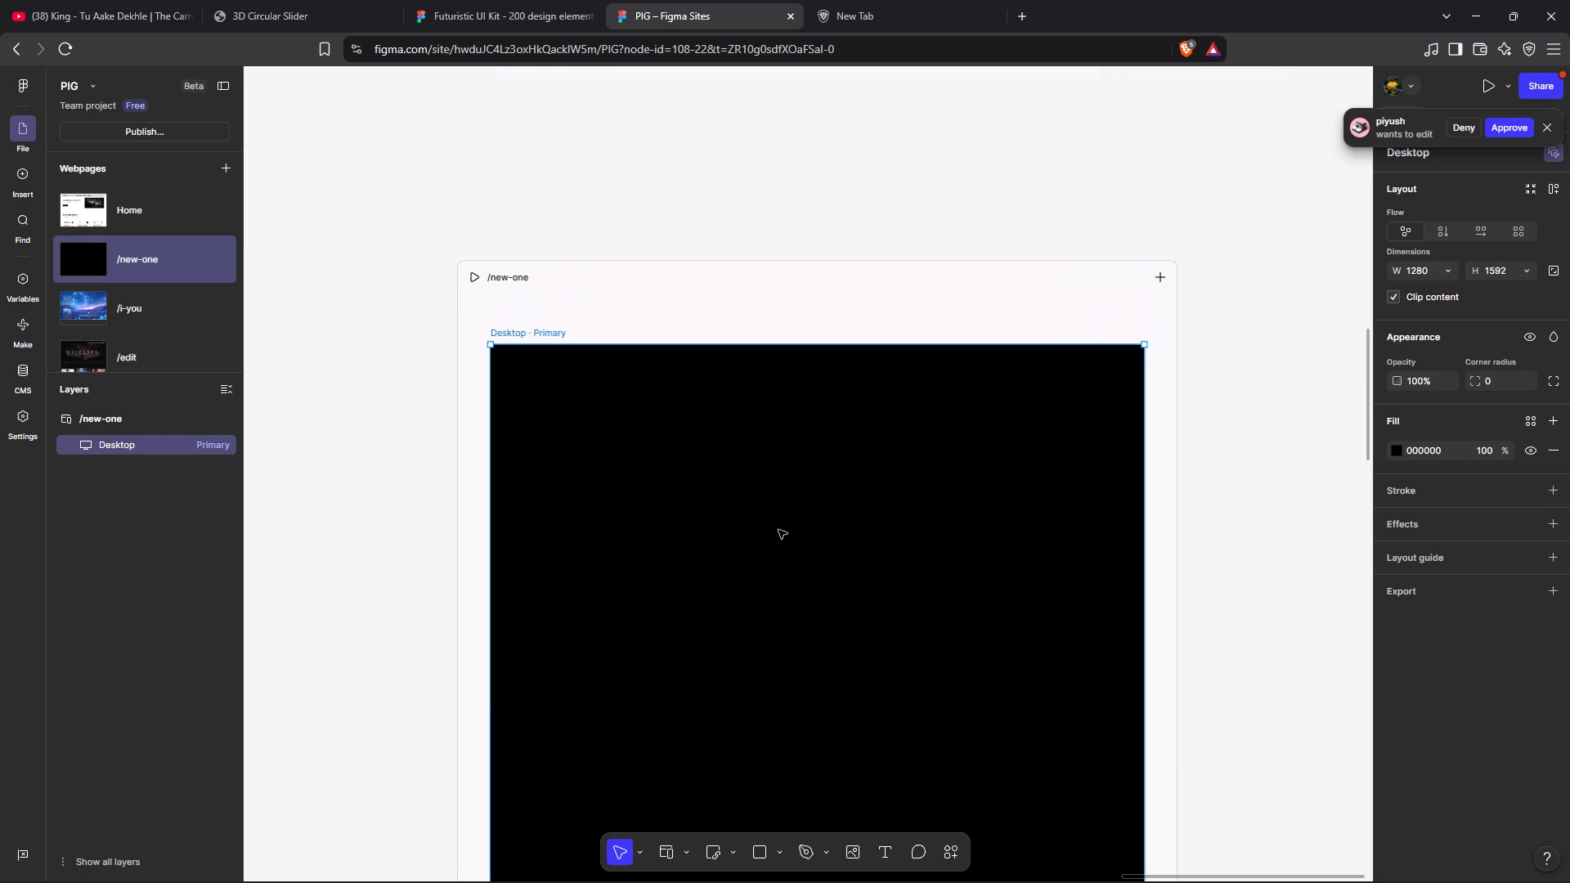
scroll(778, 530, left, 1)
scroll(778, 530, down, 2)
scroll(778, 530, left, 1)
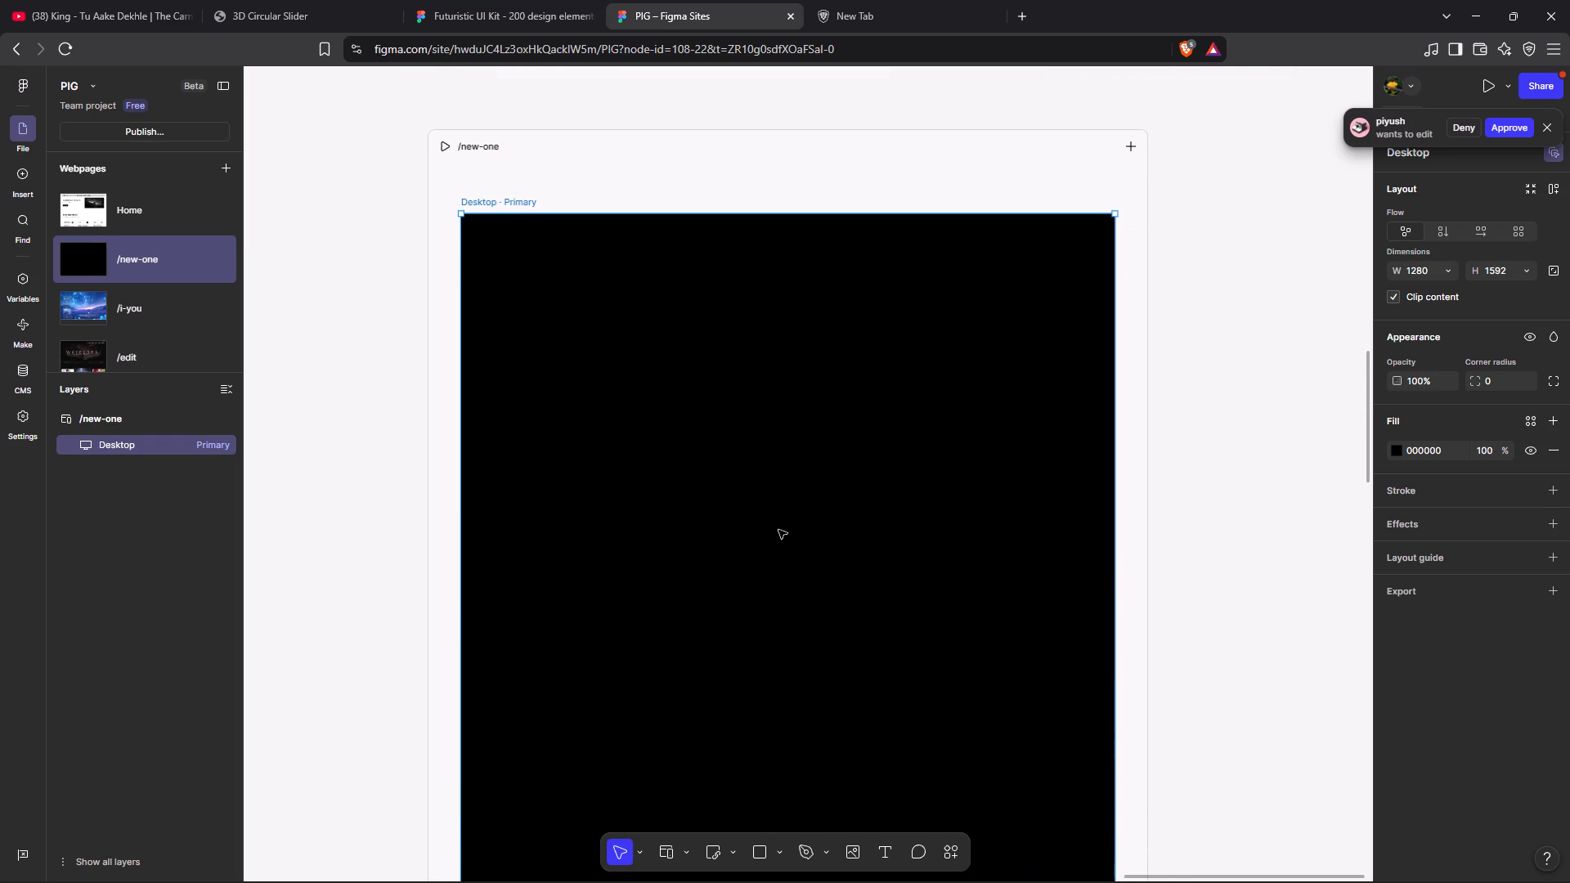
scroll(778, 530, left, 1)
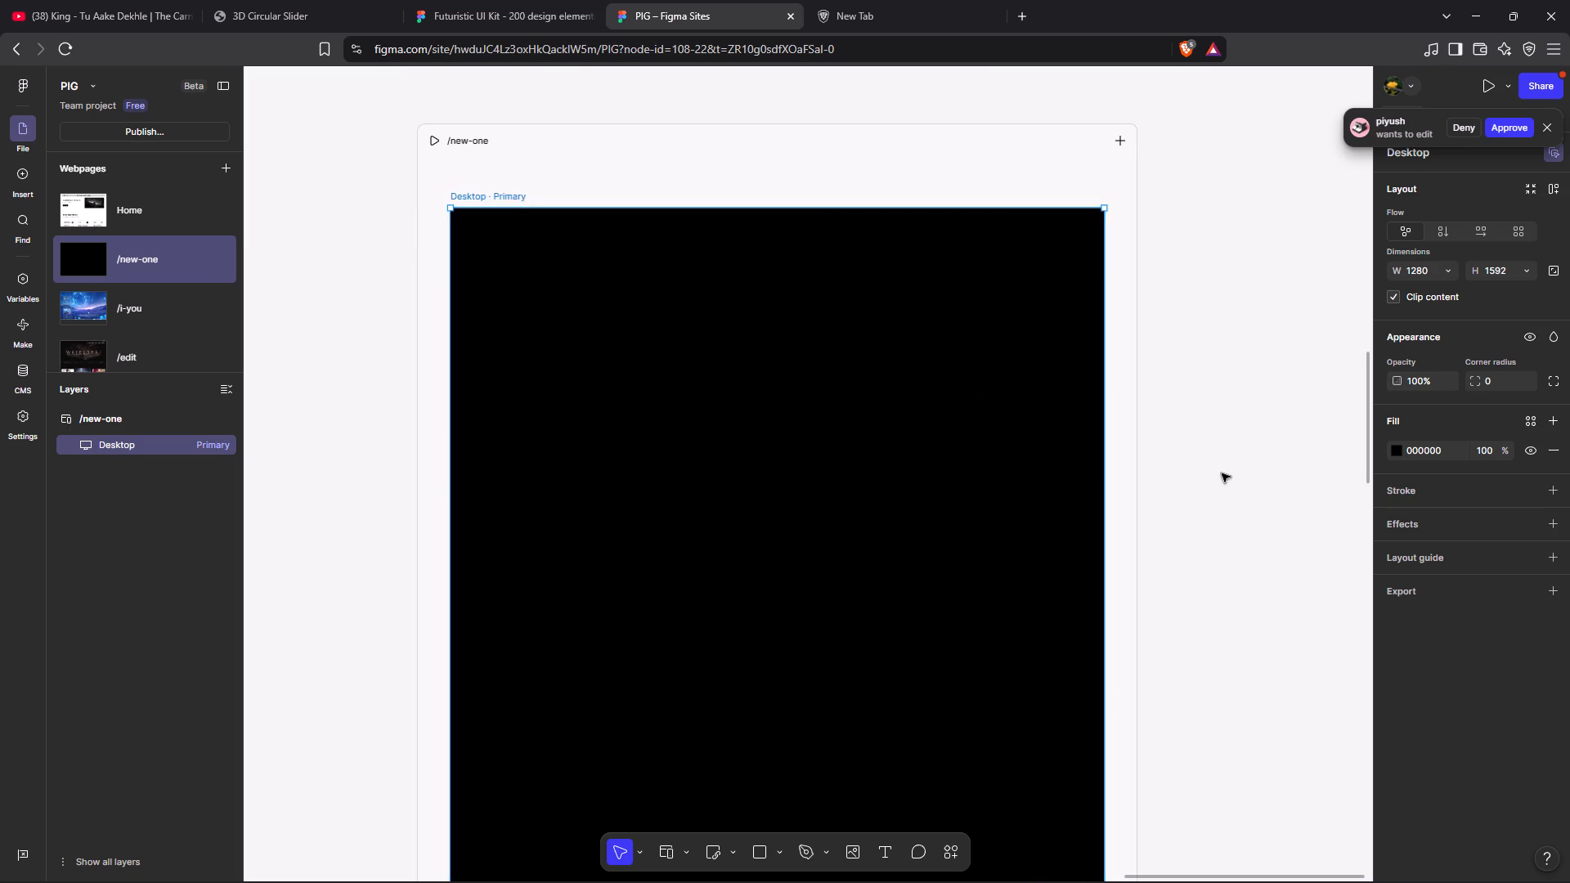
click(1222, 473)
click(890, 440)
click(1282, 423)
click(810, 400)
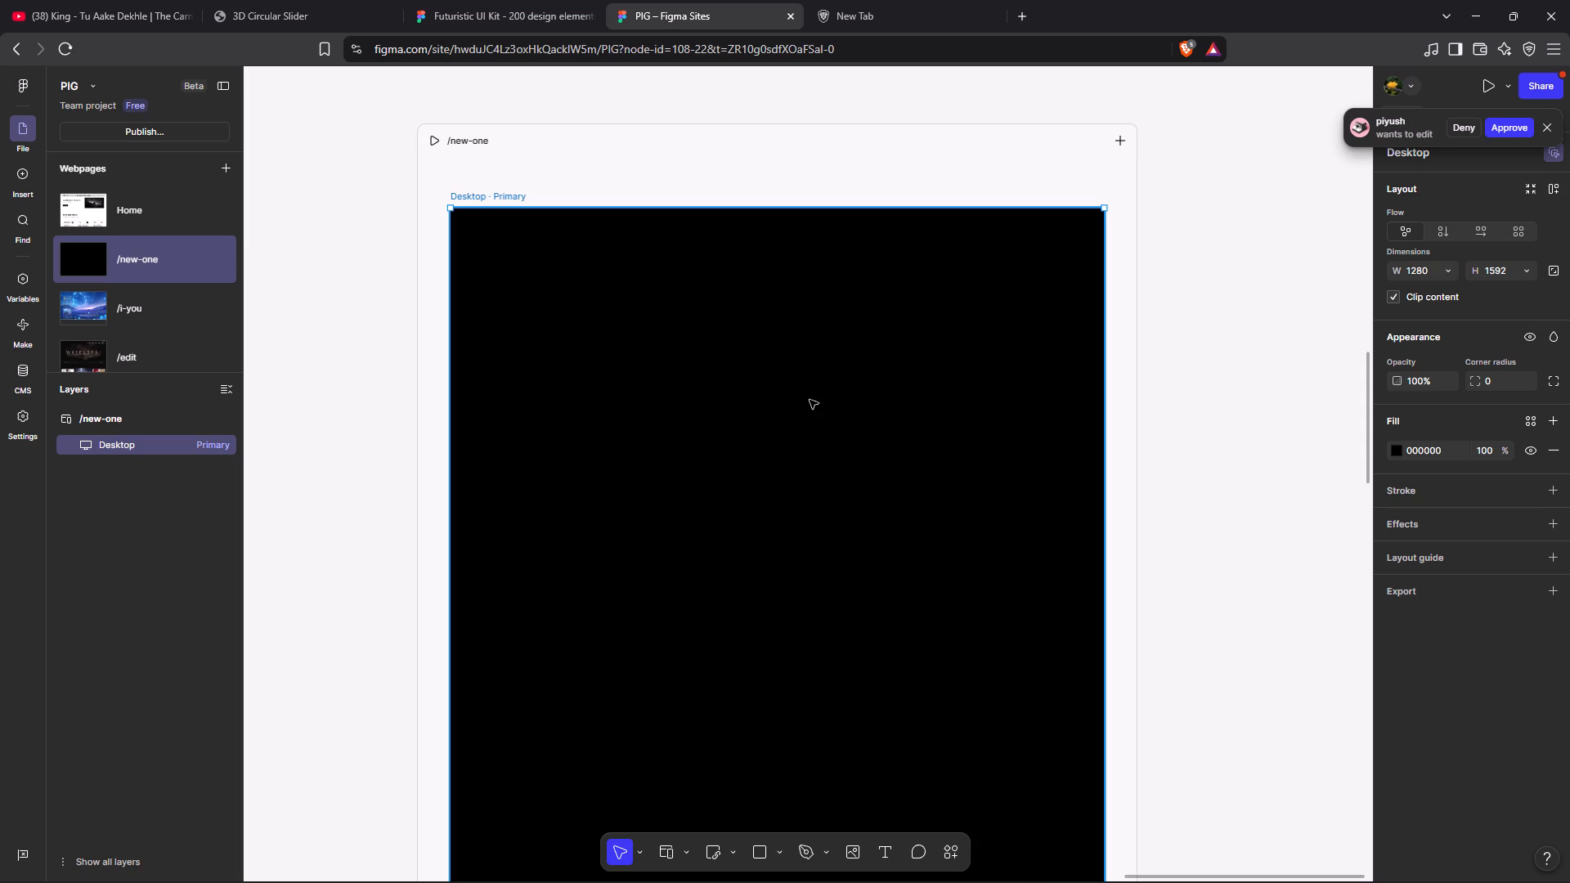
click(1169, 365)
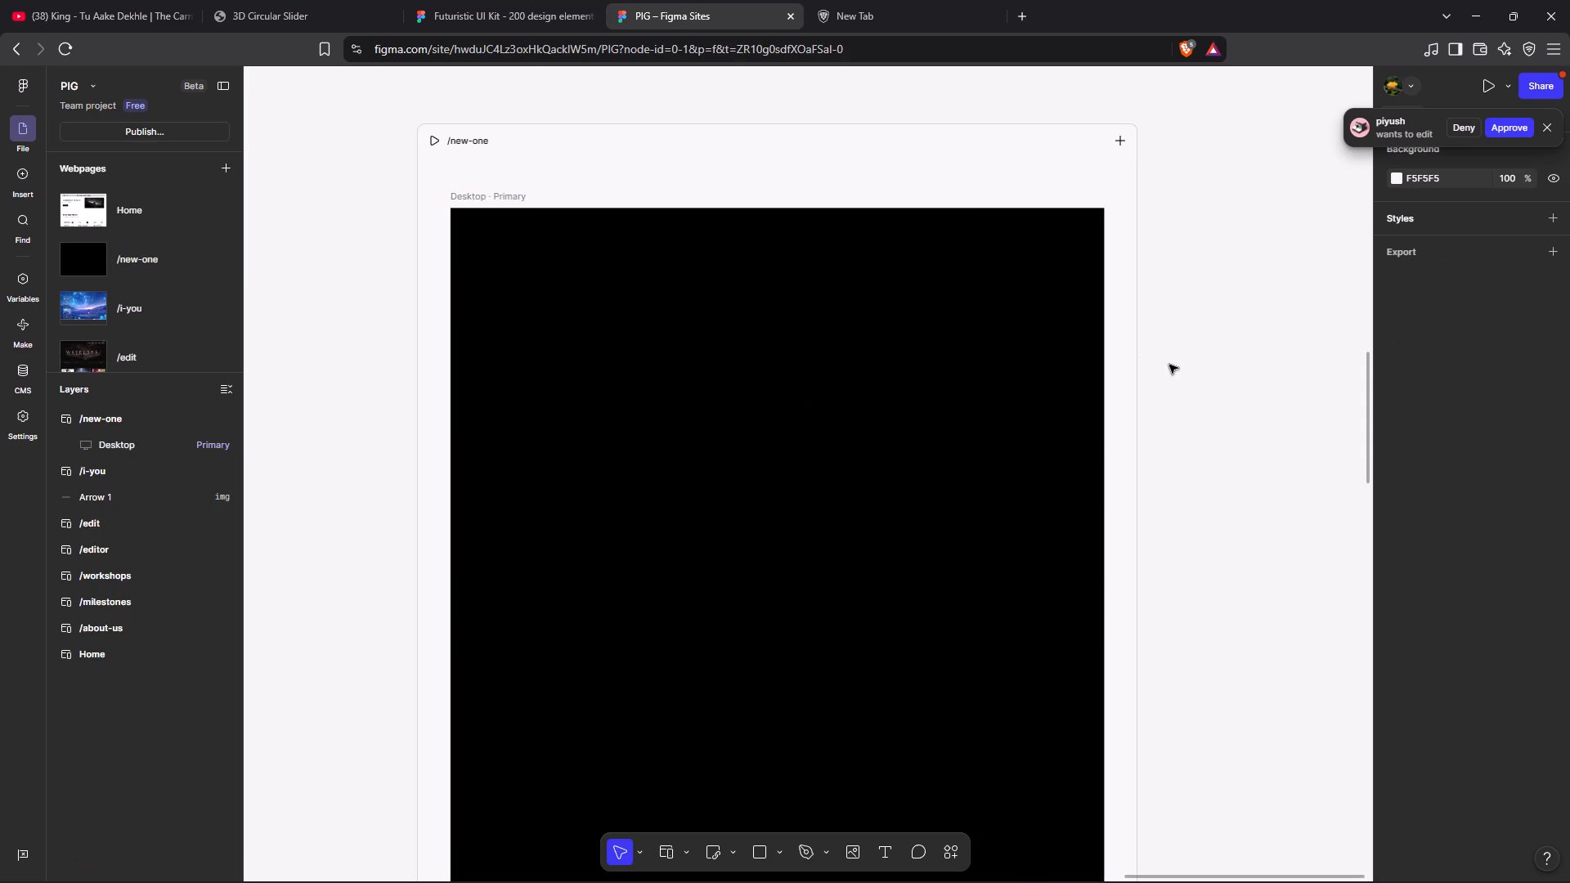
click(863, 404)
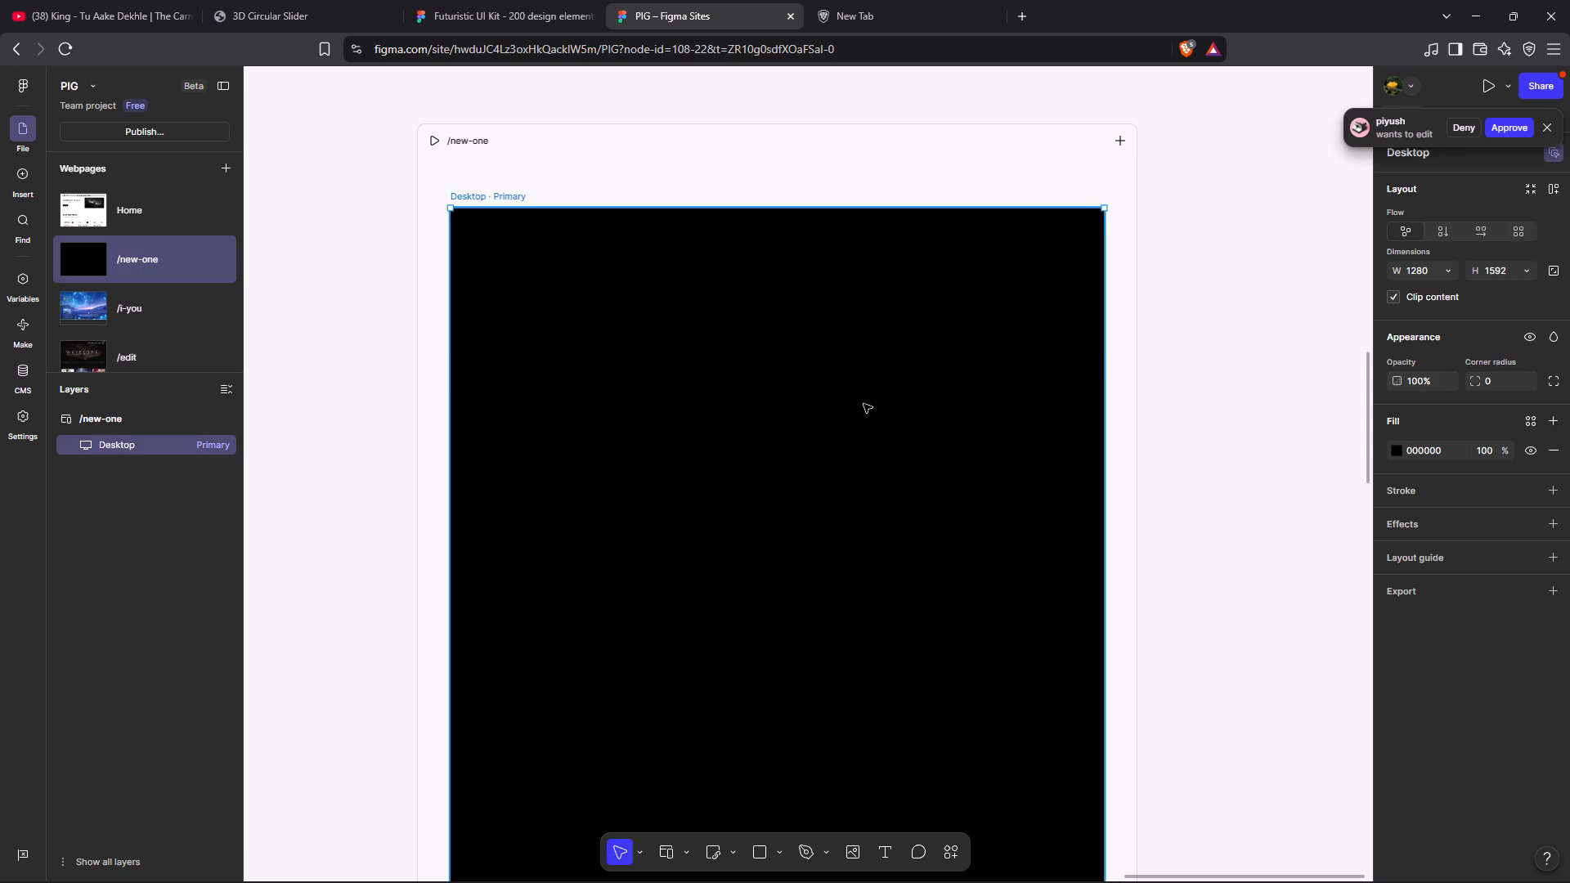
click(769, 859)
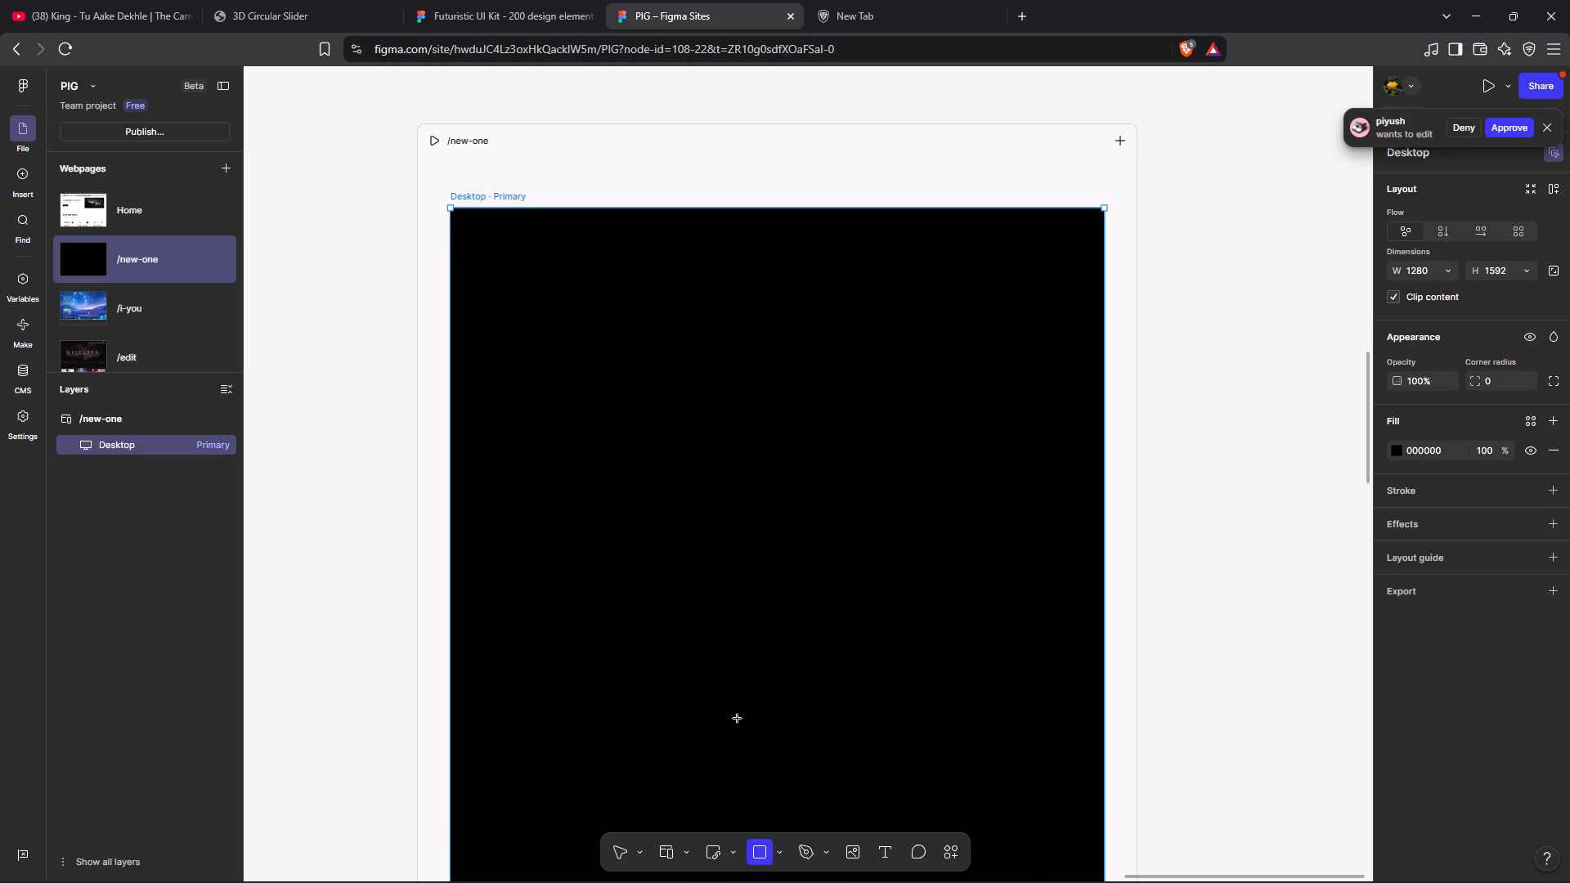
click(855, 863)
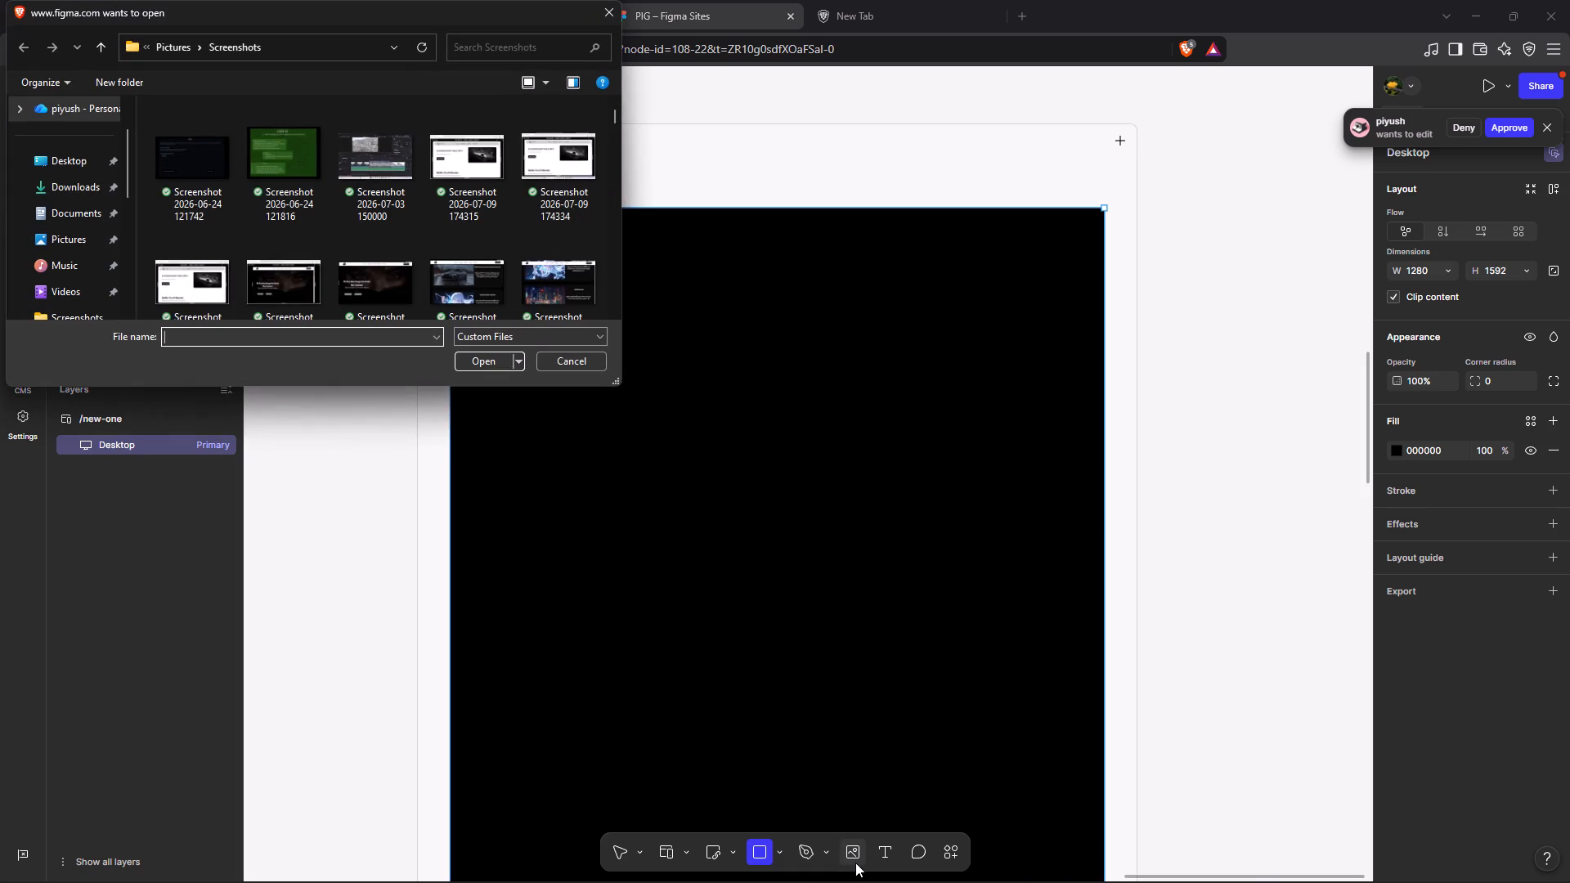
scroll(315, 271, down, 20)
scroll(315, 271, down, 5)
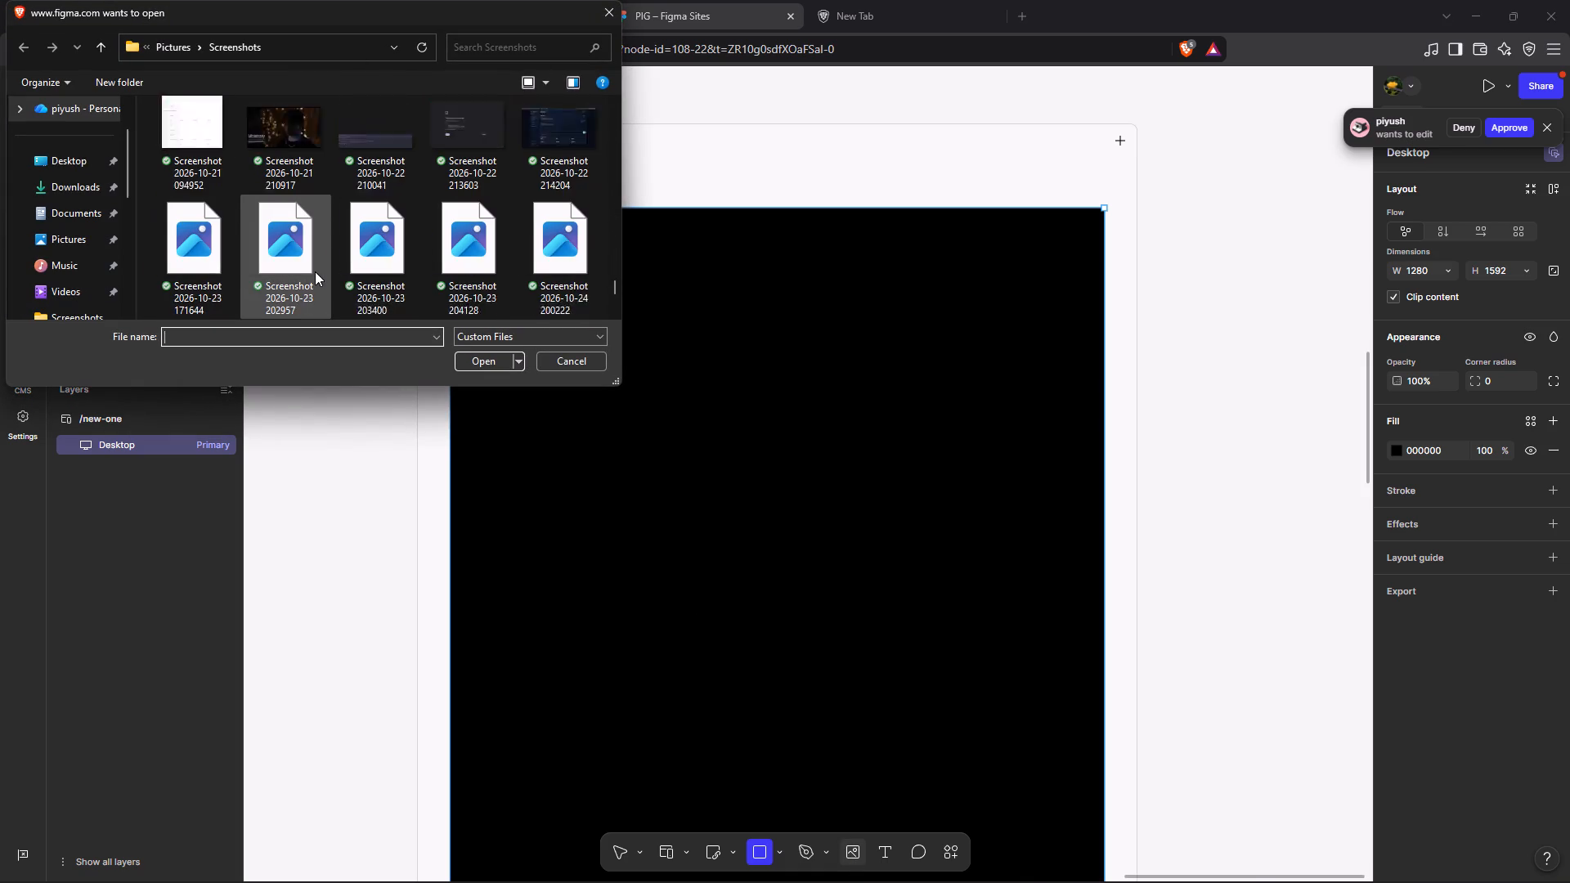
scroll(315, 271, down, 11)
click(478, 114)
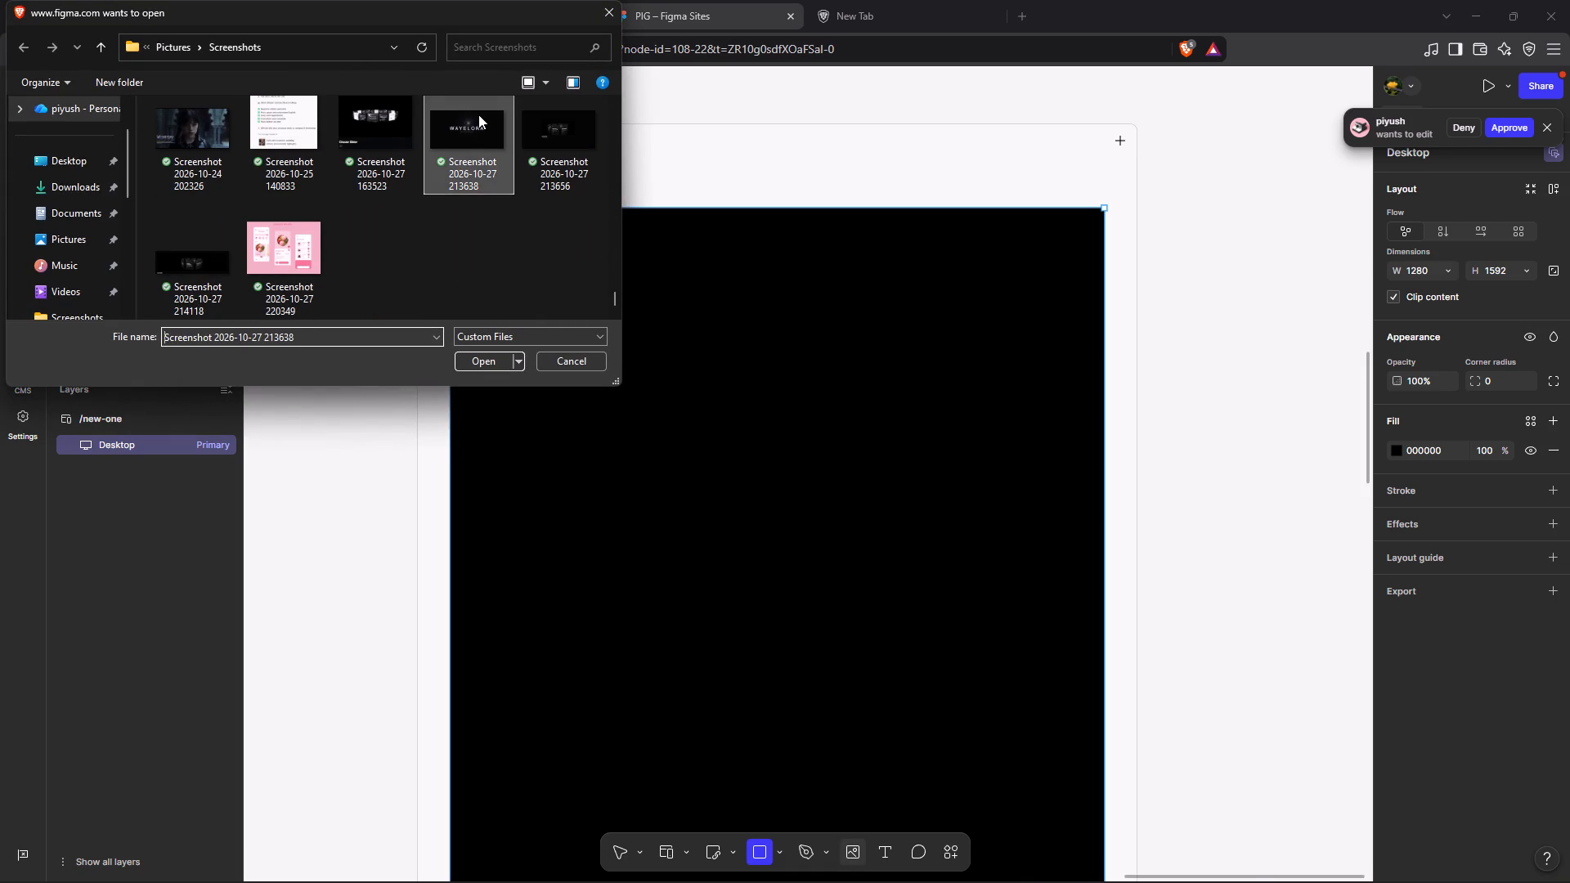
click(482, 357)
click(580, 537)
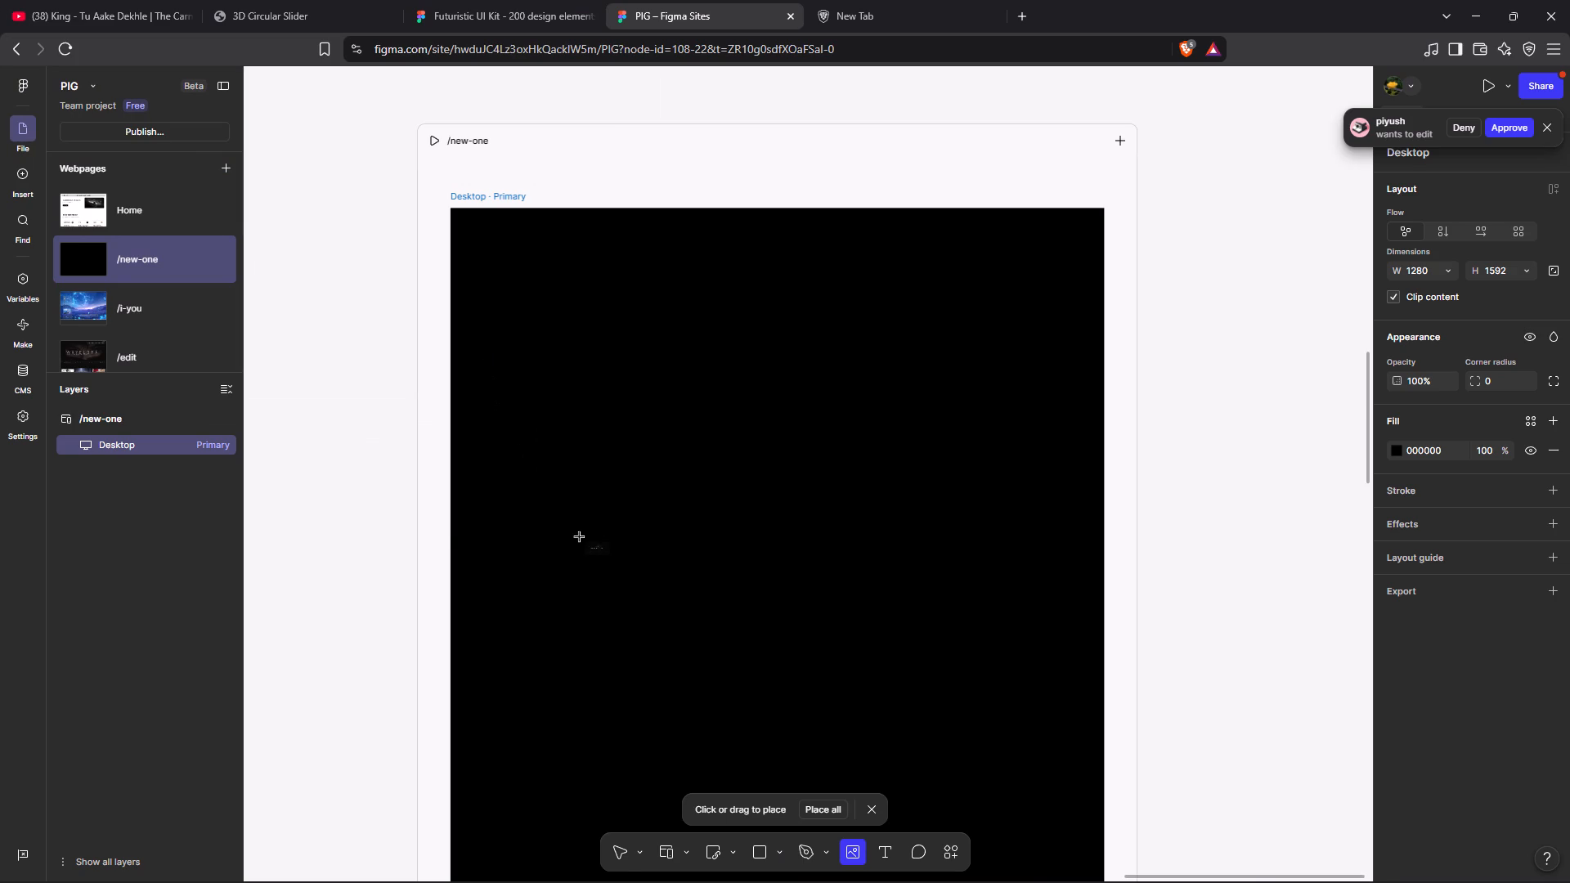
drag(735, 518, 769, 491)
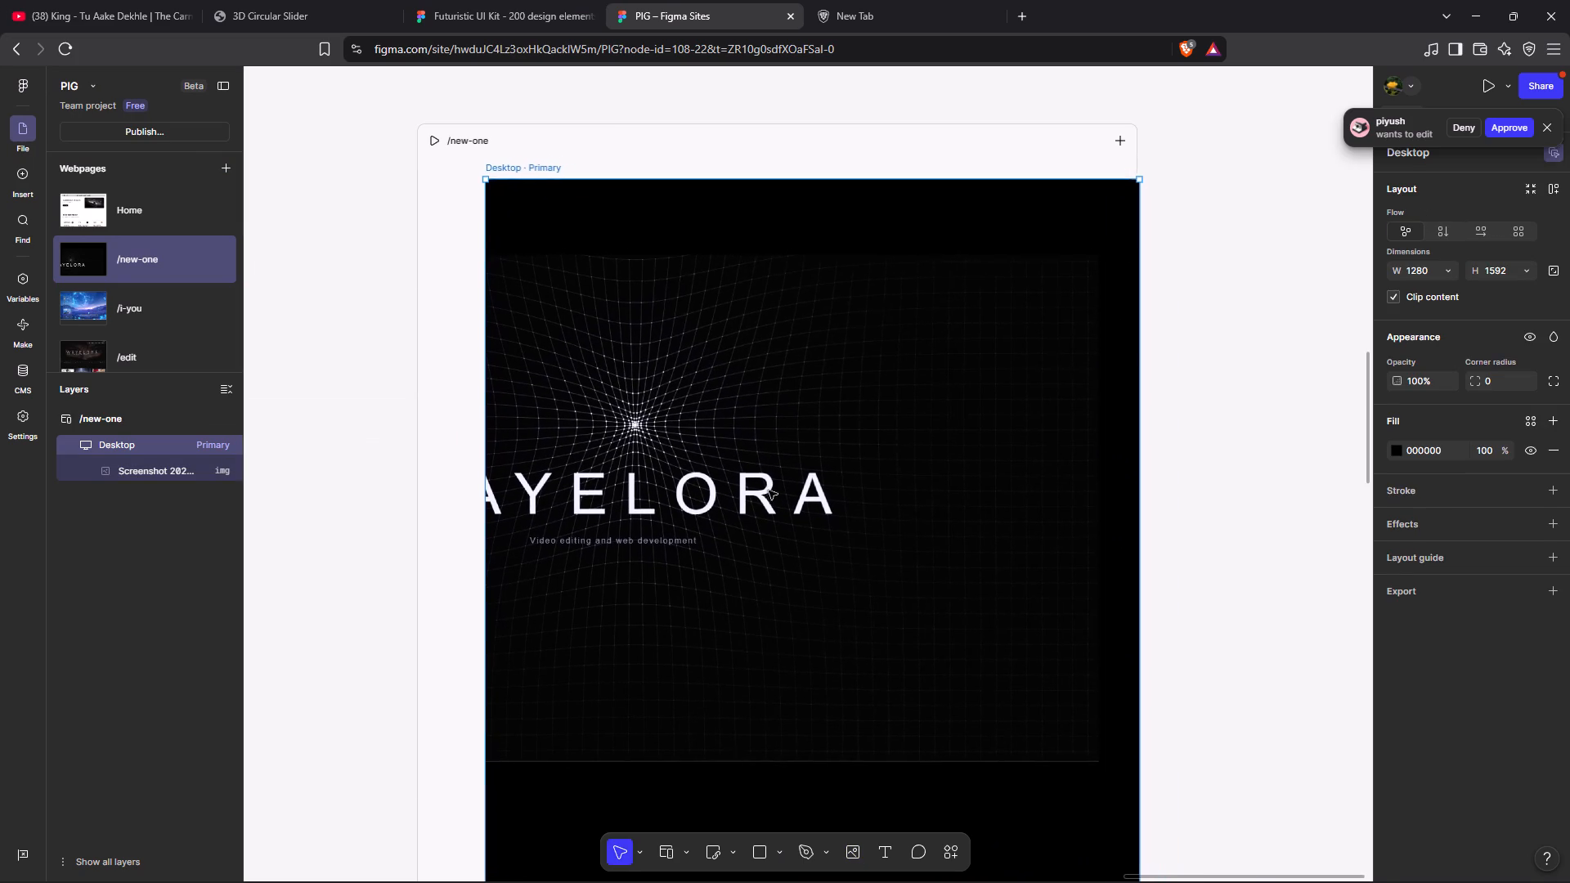
drag(769, 491, 745, 507)
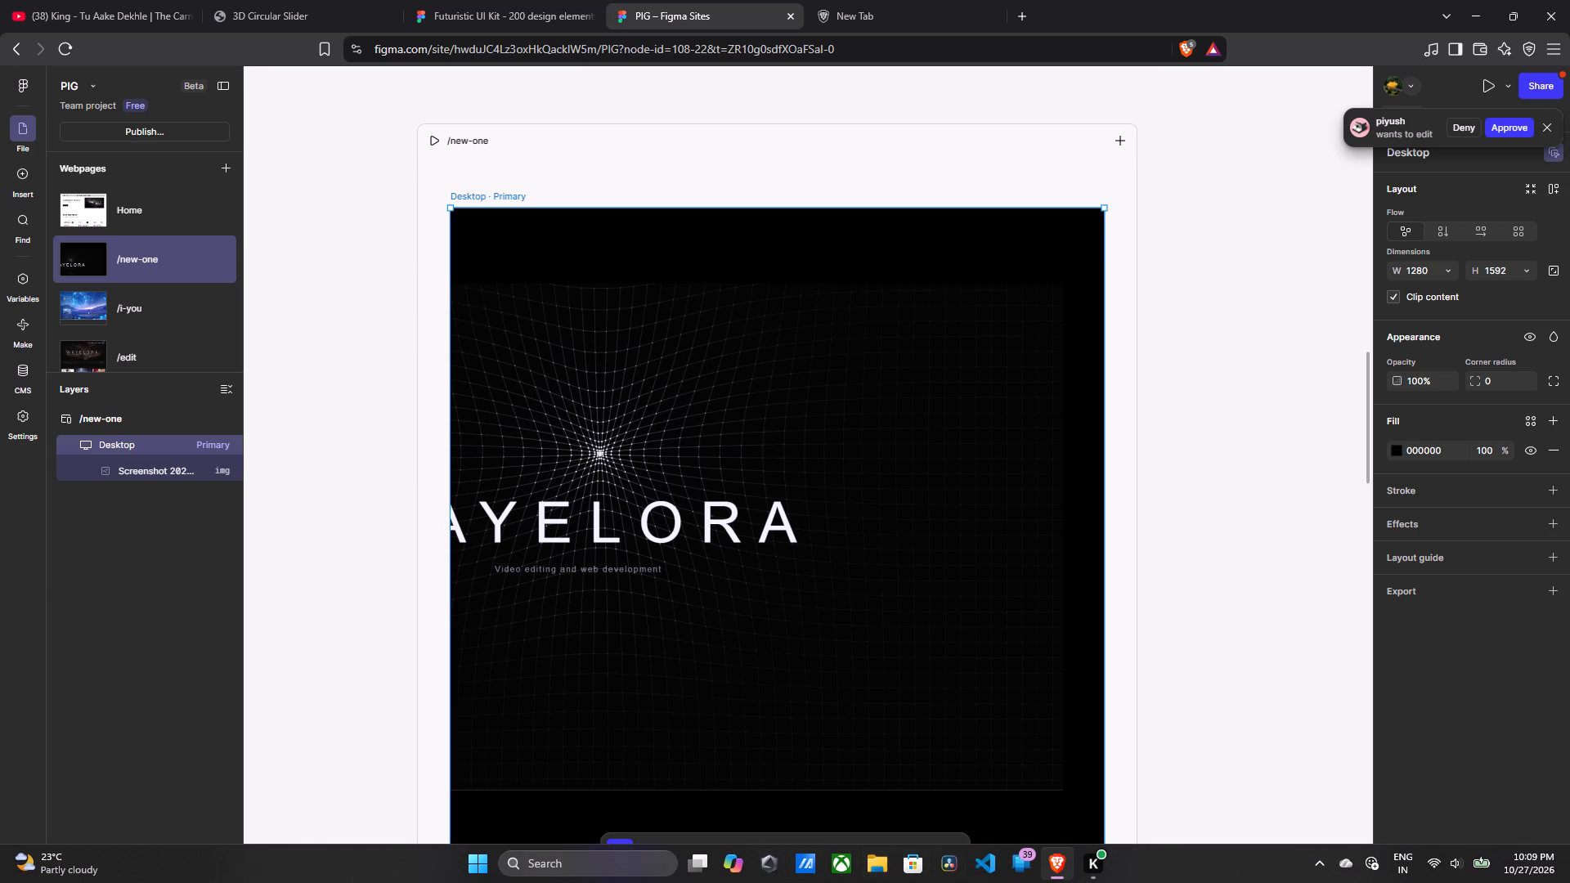
Switch to Microsoft Edge and search the web for the recent query "motion web ui".
click(482, 866)
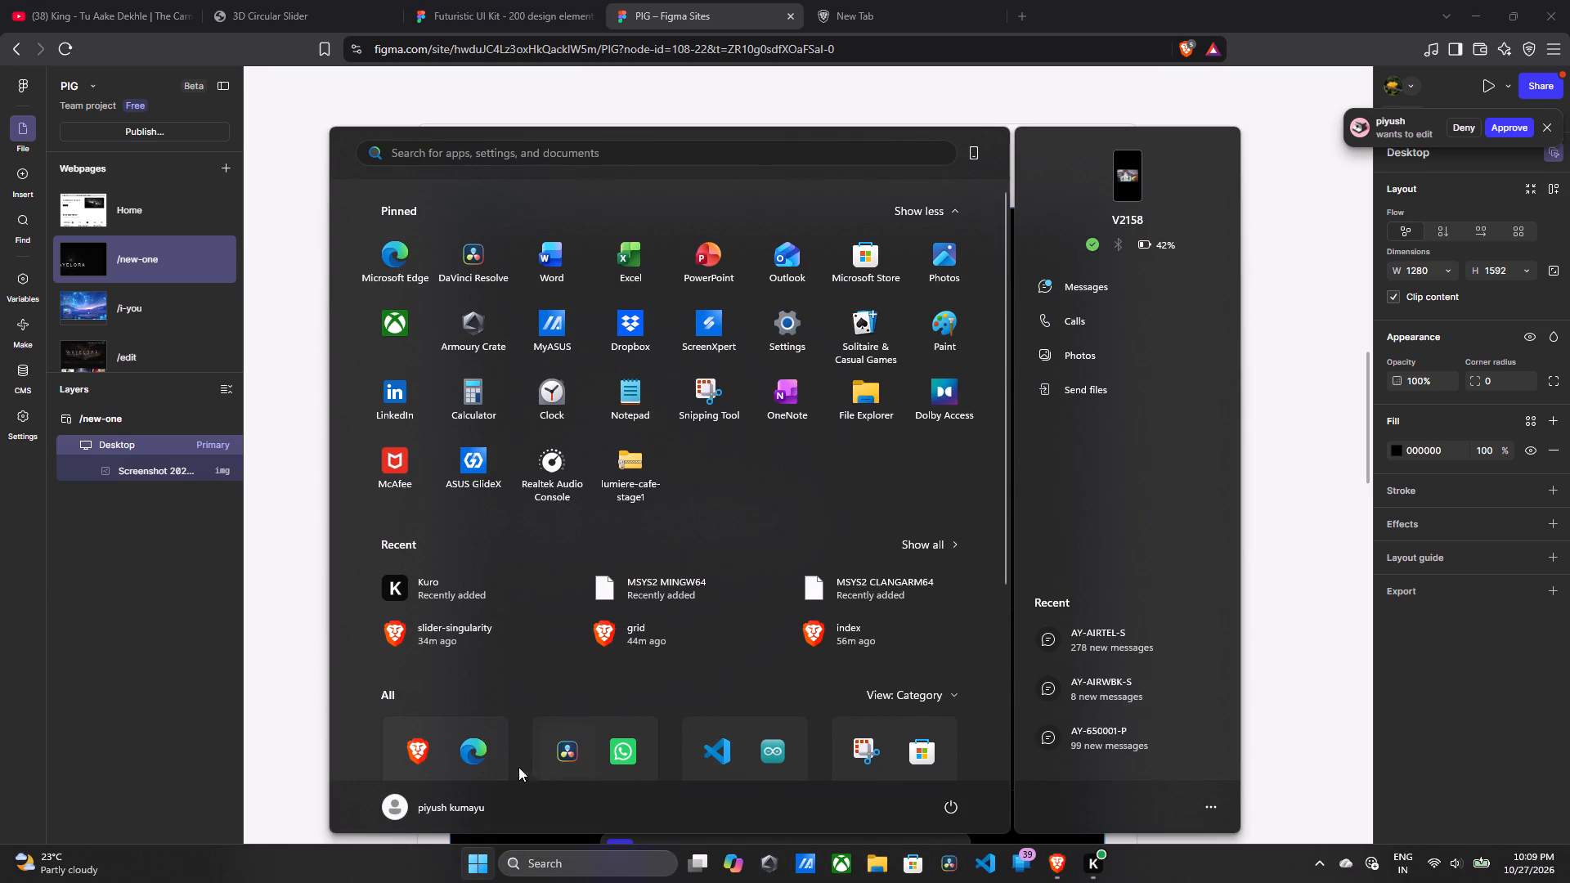
click(470, 742)
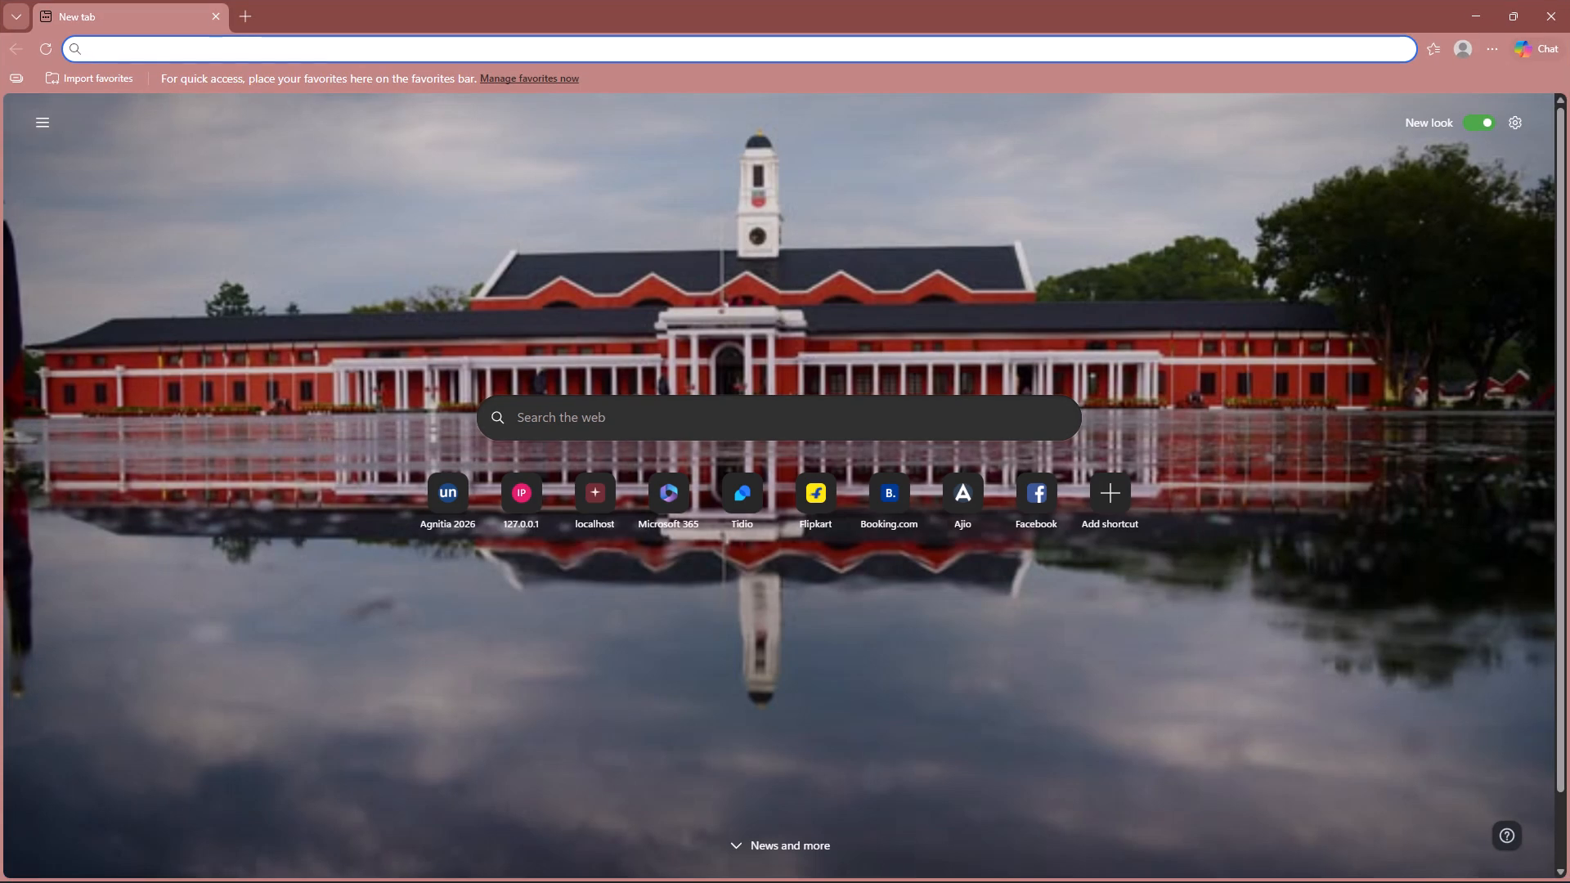
click(672, 425)
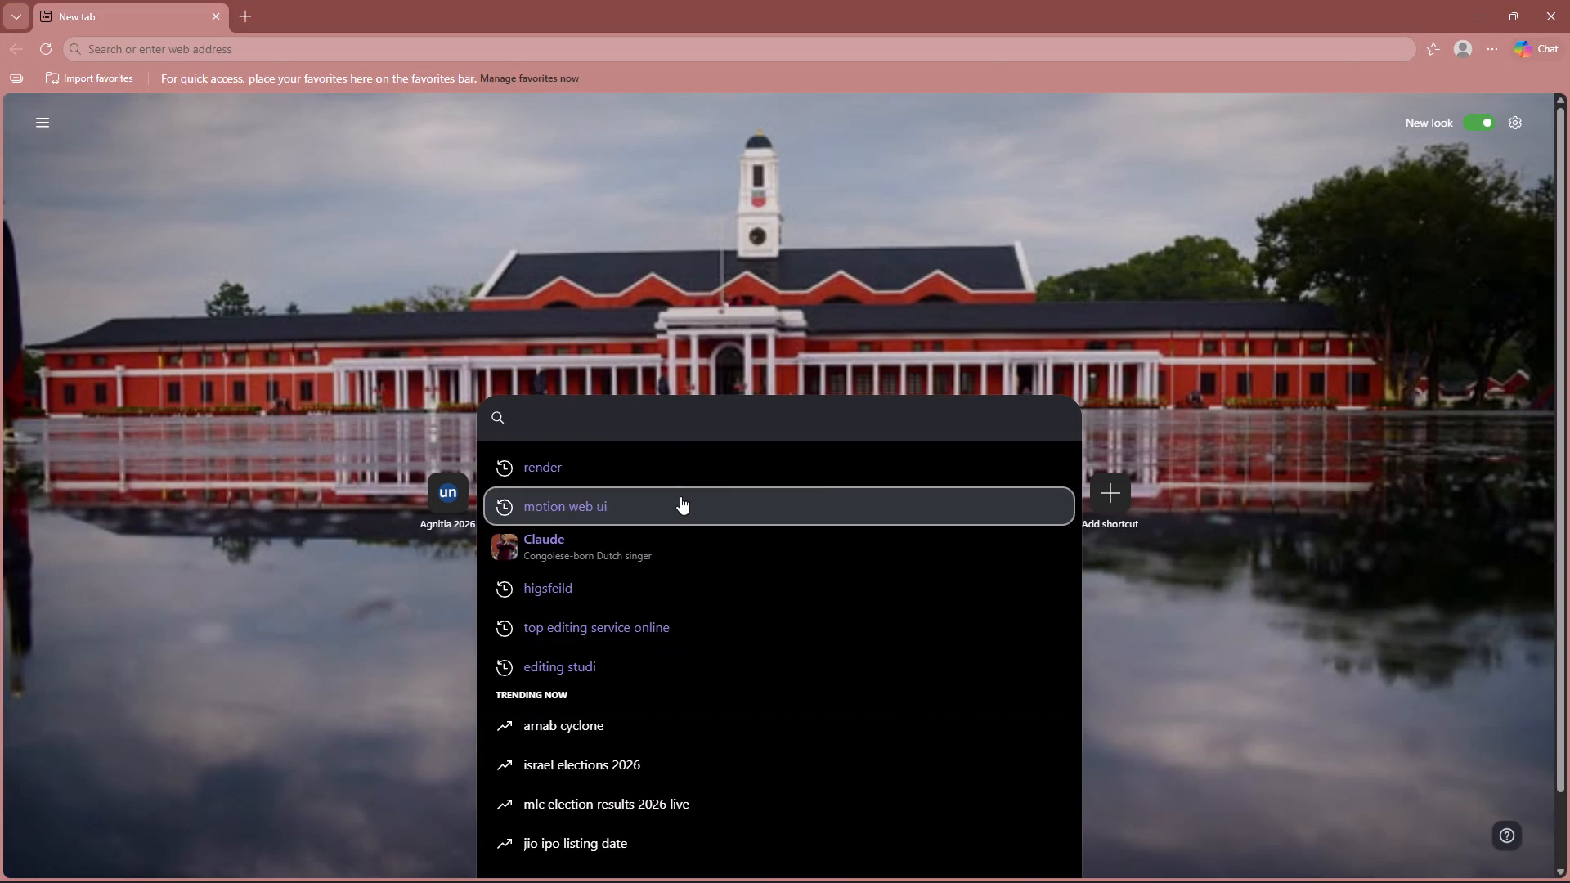
click(680, 496)
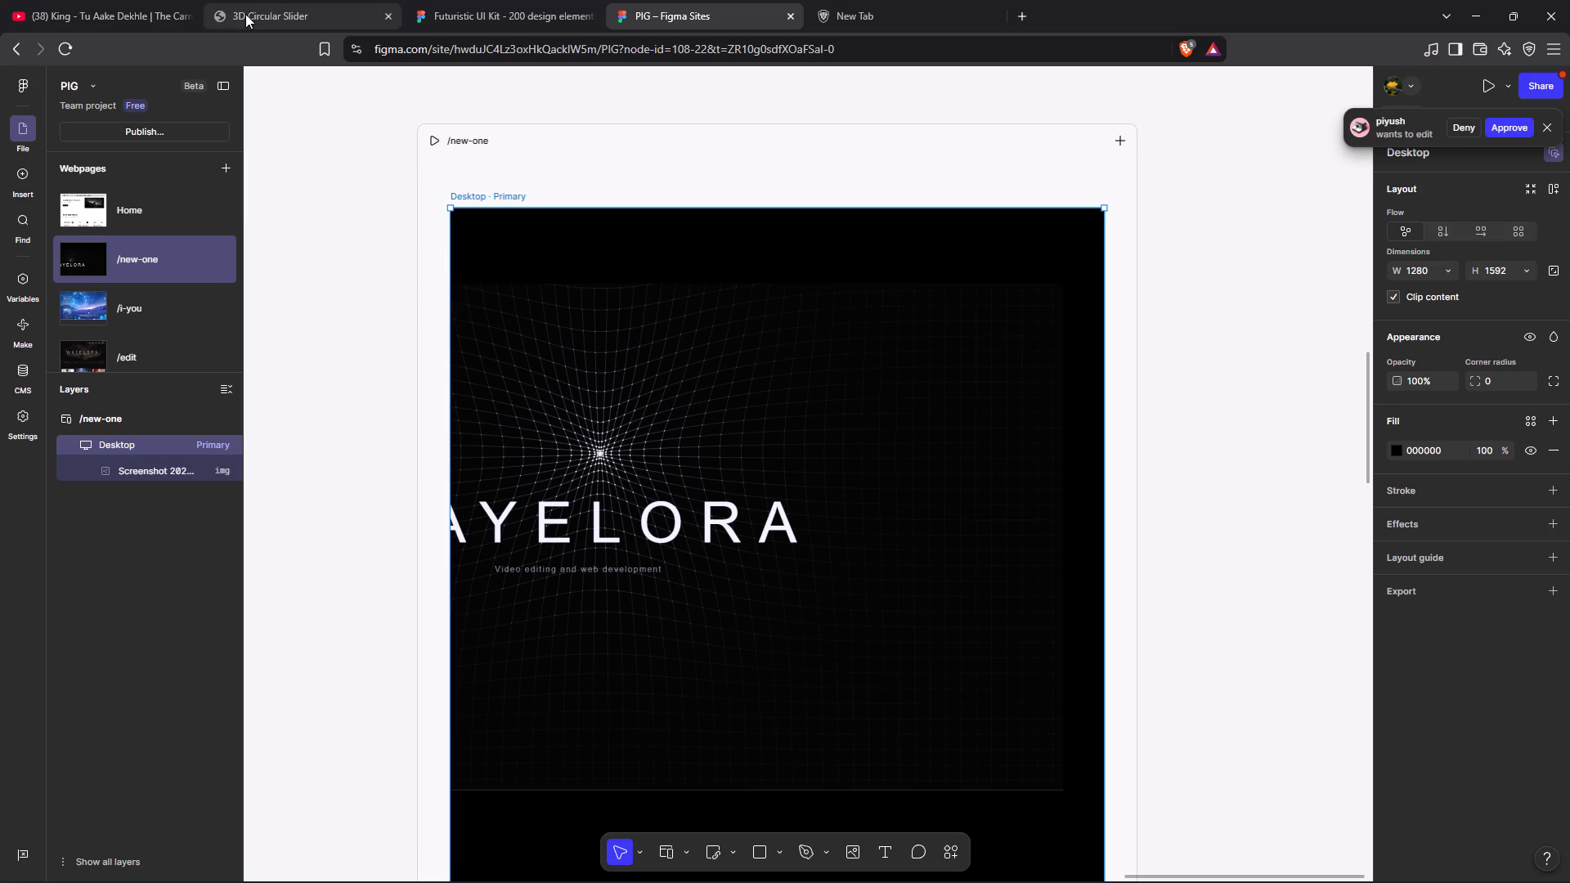
Scale the placed WAYELORA image down to about 1246 × 653 and move it fully inside the Desktop frame, against its right edge.
click(519, 282)
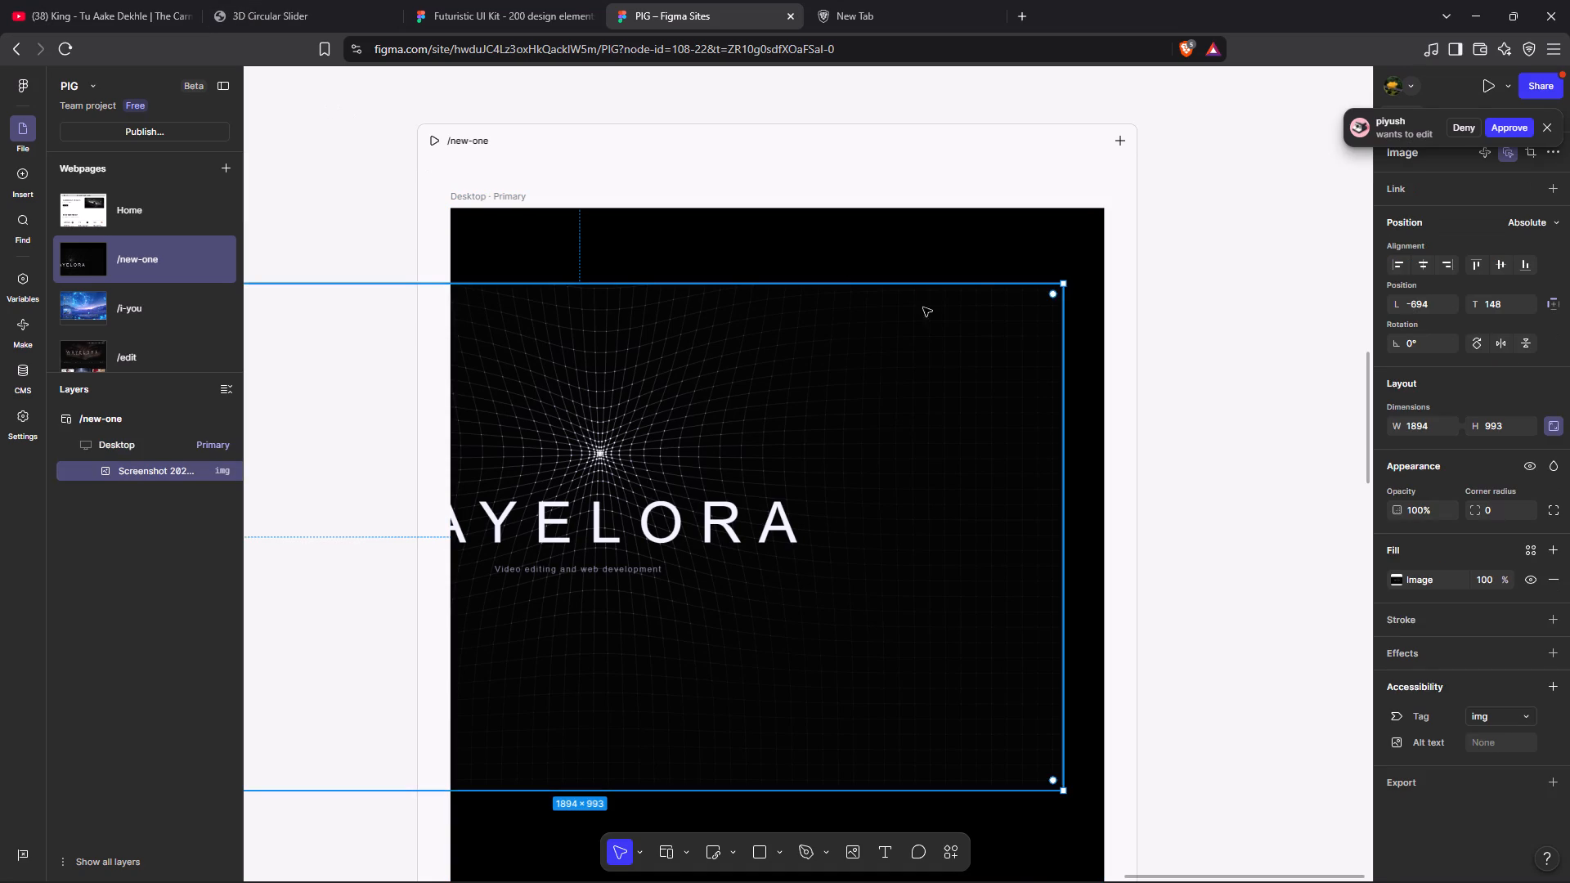
drag(1061, 286, 917, 381)
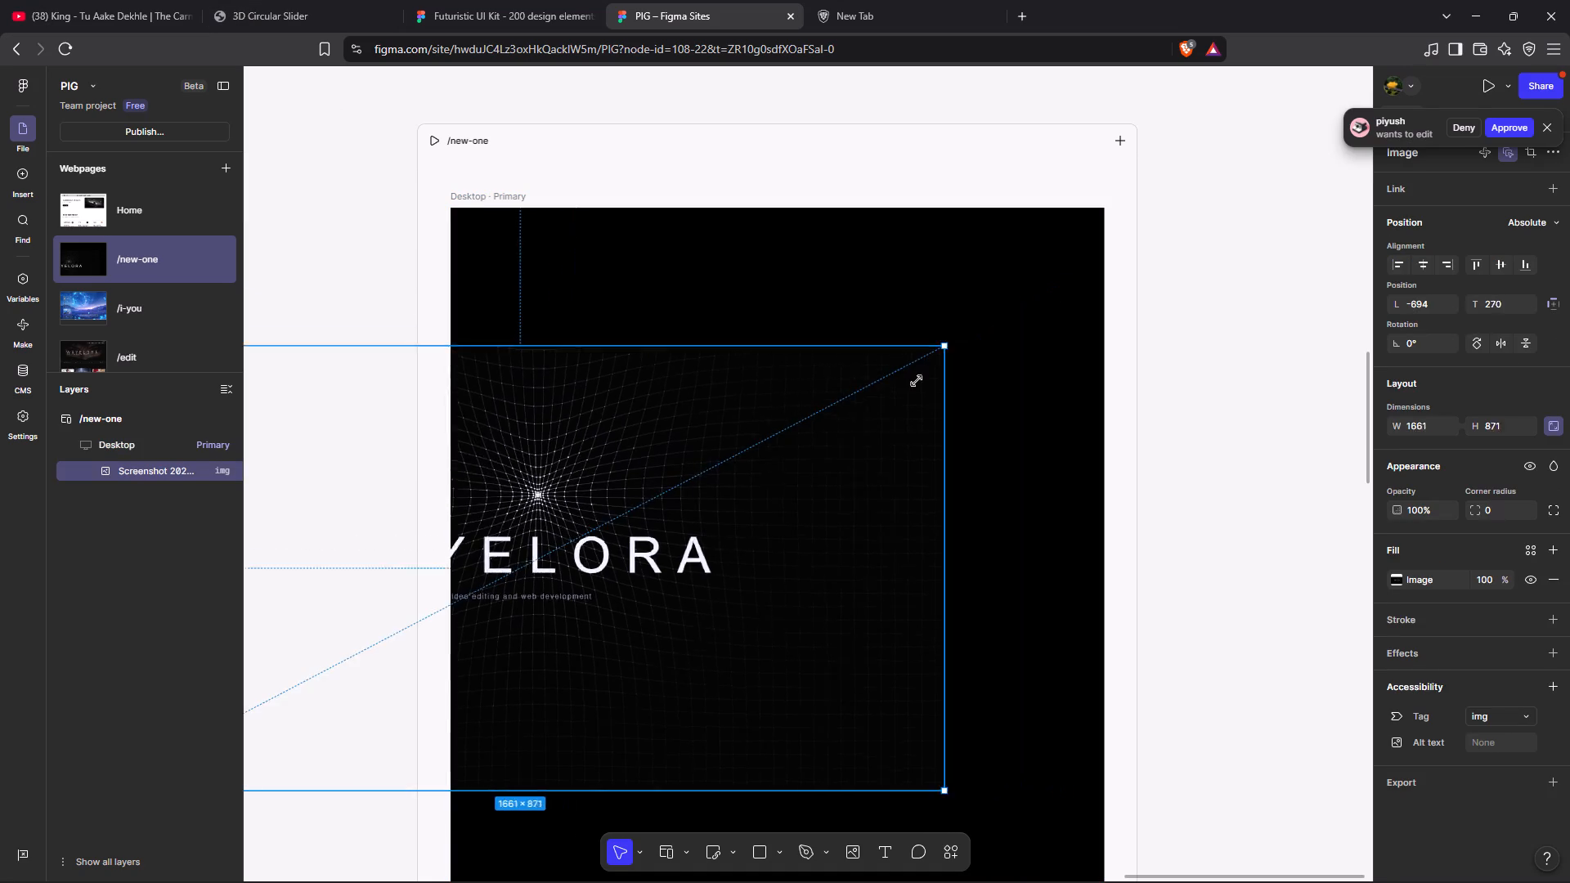
drag(917, 381, 840, 434)
drag(490, 634, 748, 459)
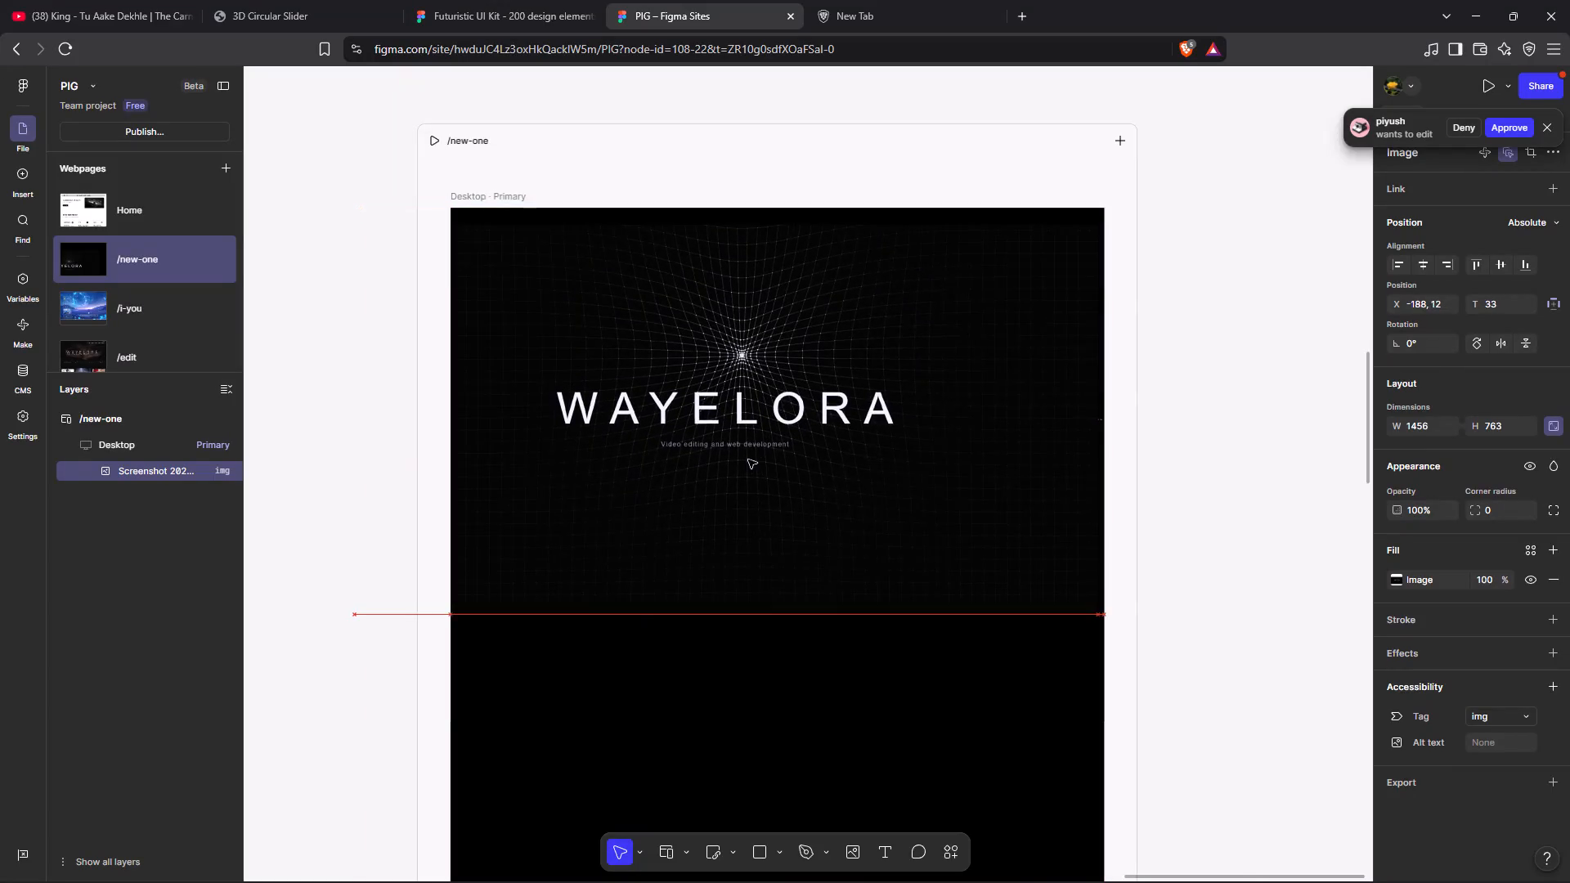
drag(748, 459, 731, 472)
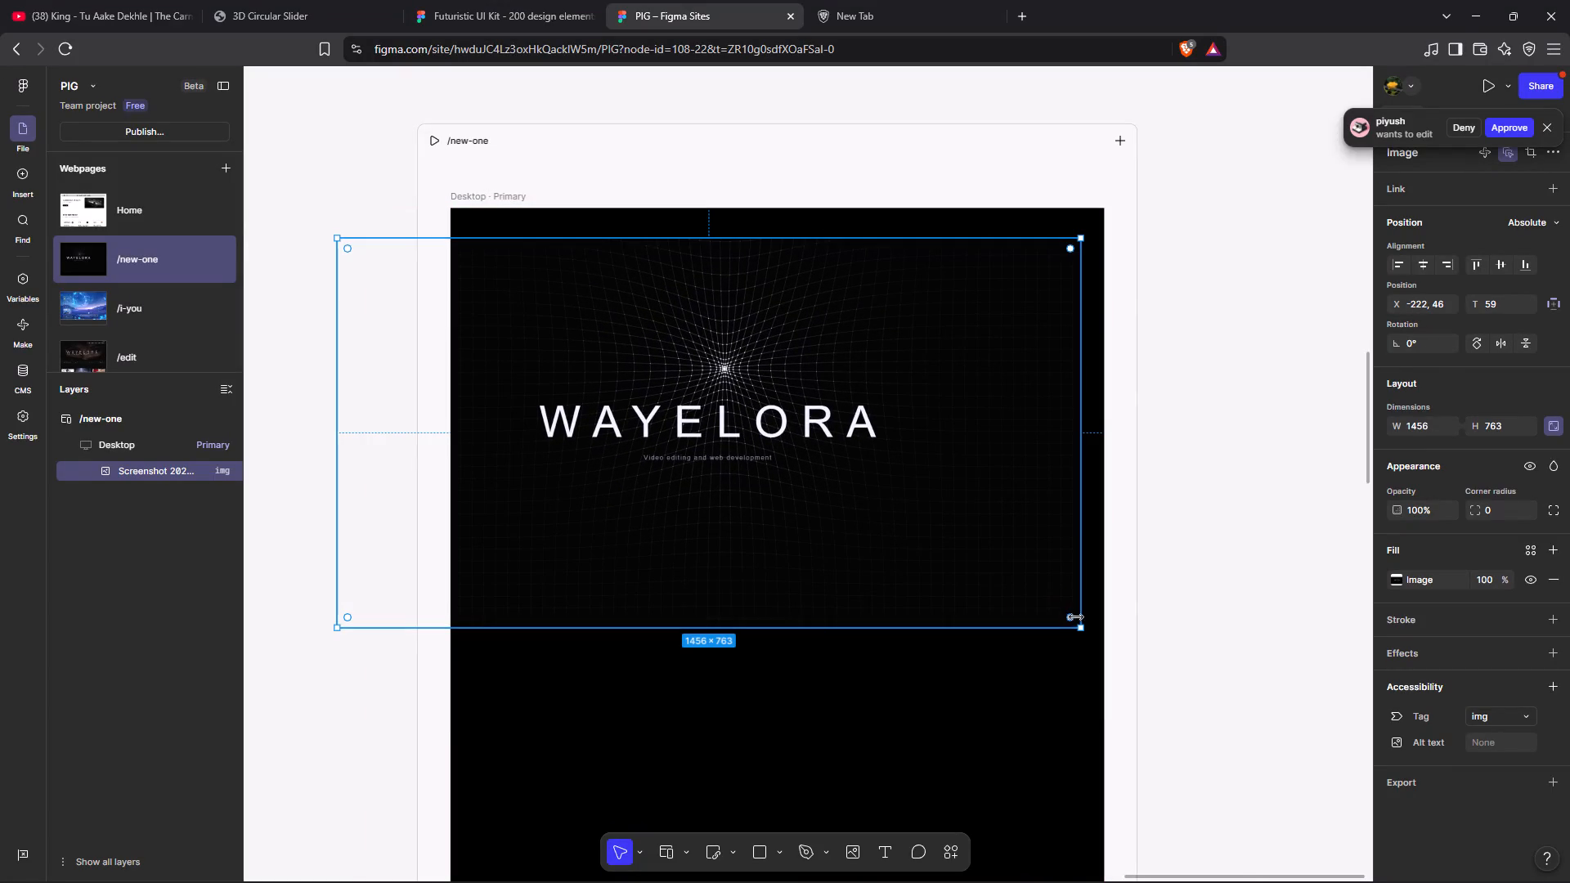
drag(1080, 627, 876, 571)
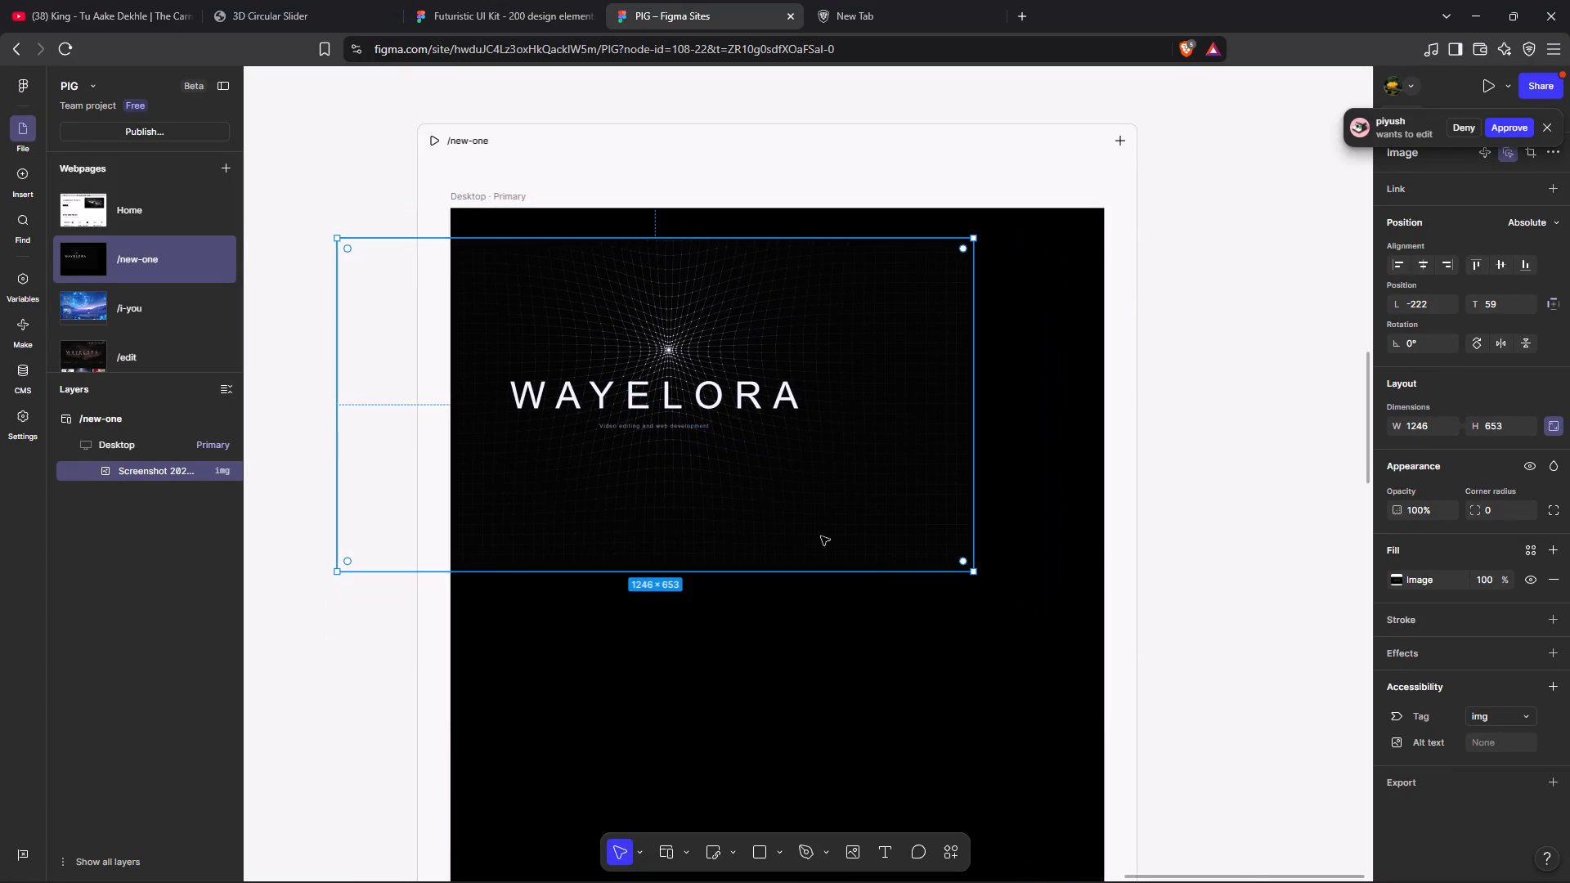
drag(760, 501, 889, 482)
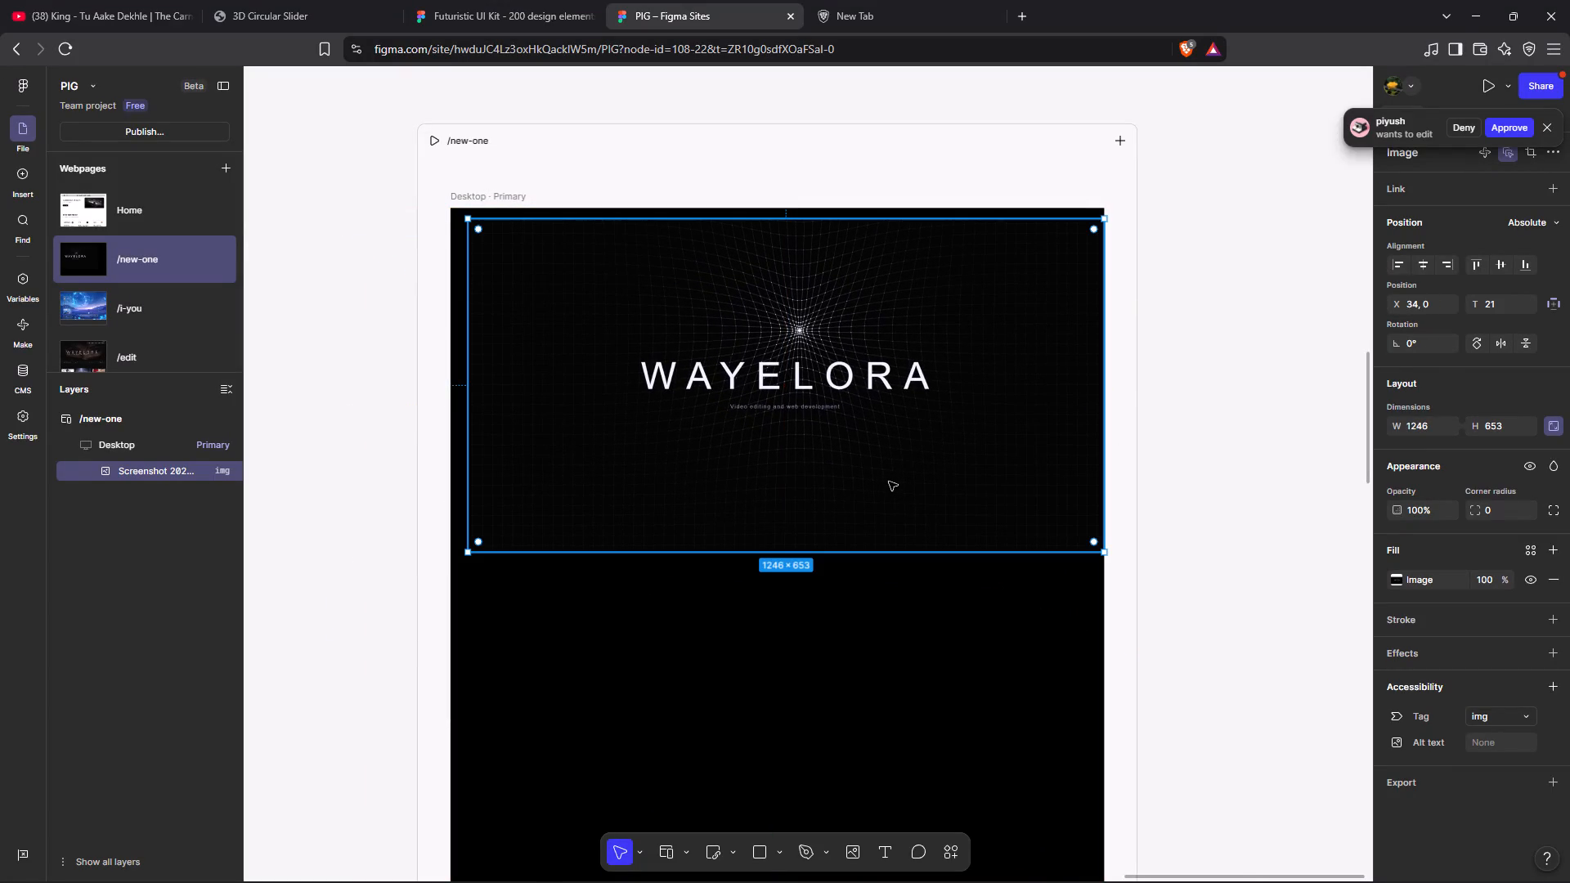
Align the WAYELORA image with the frame's top edge and enlarge it to about 1279 × 670, filling the frame's width.
click(467, 552)
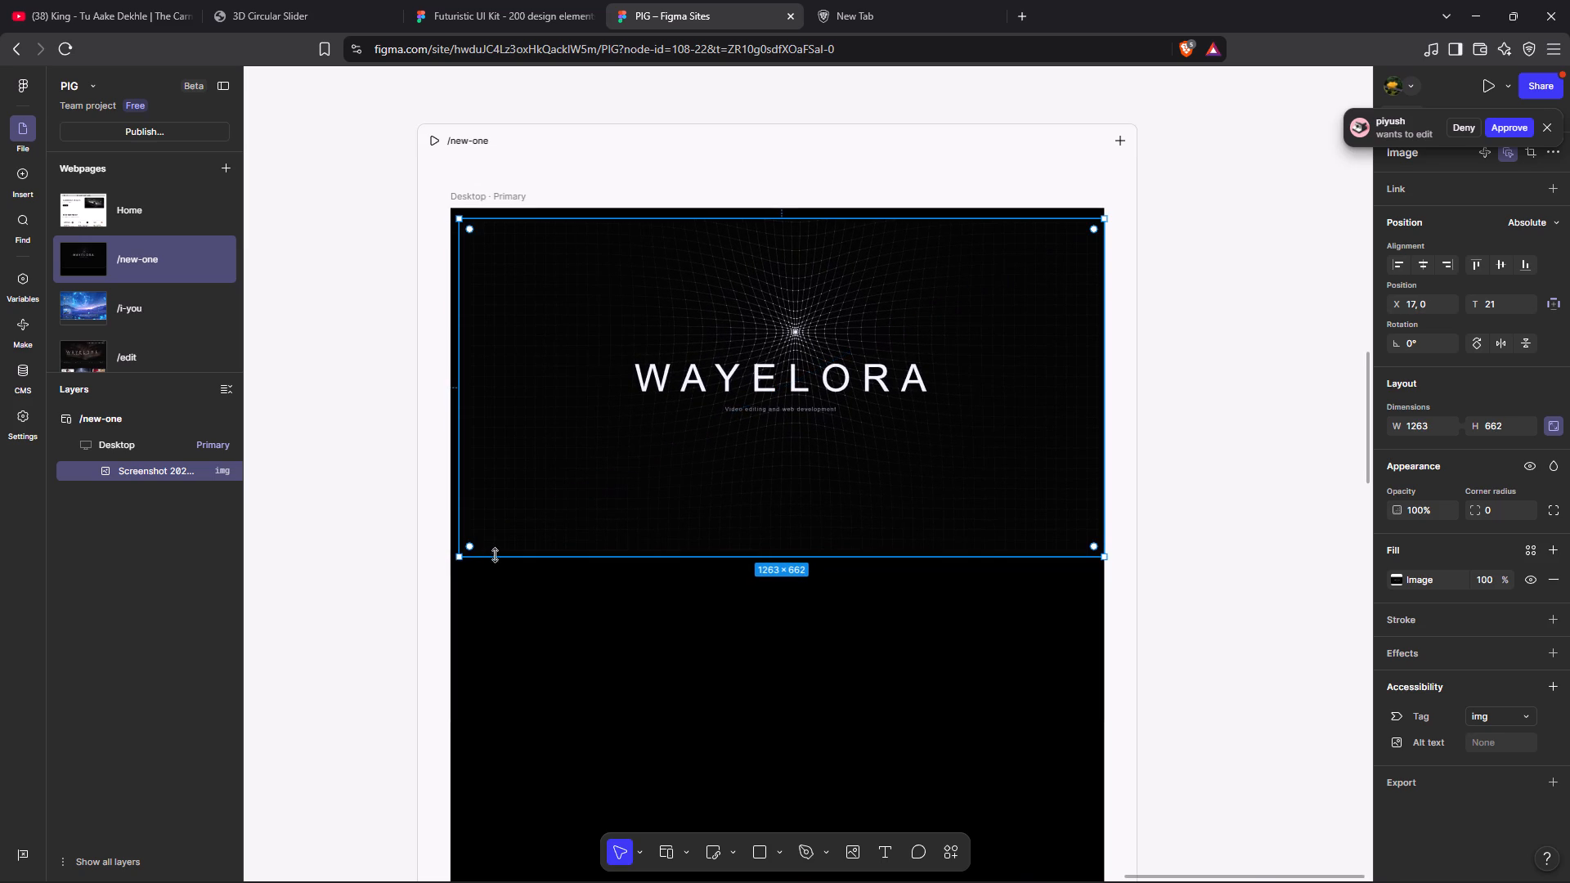
click(462, 558)
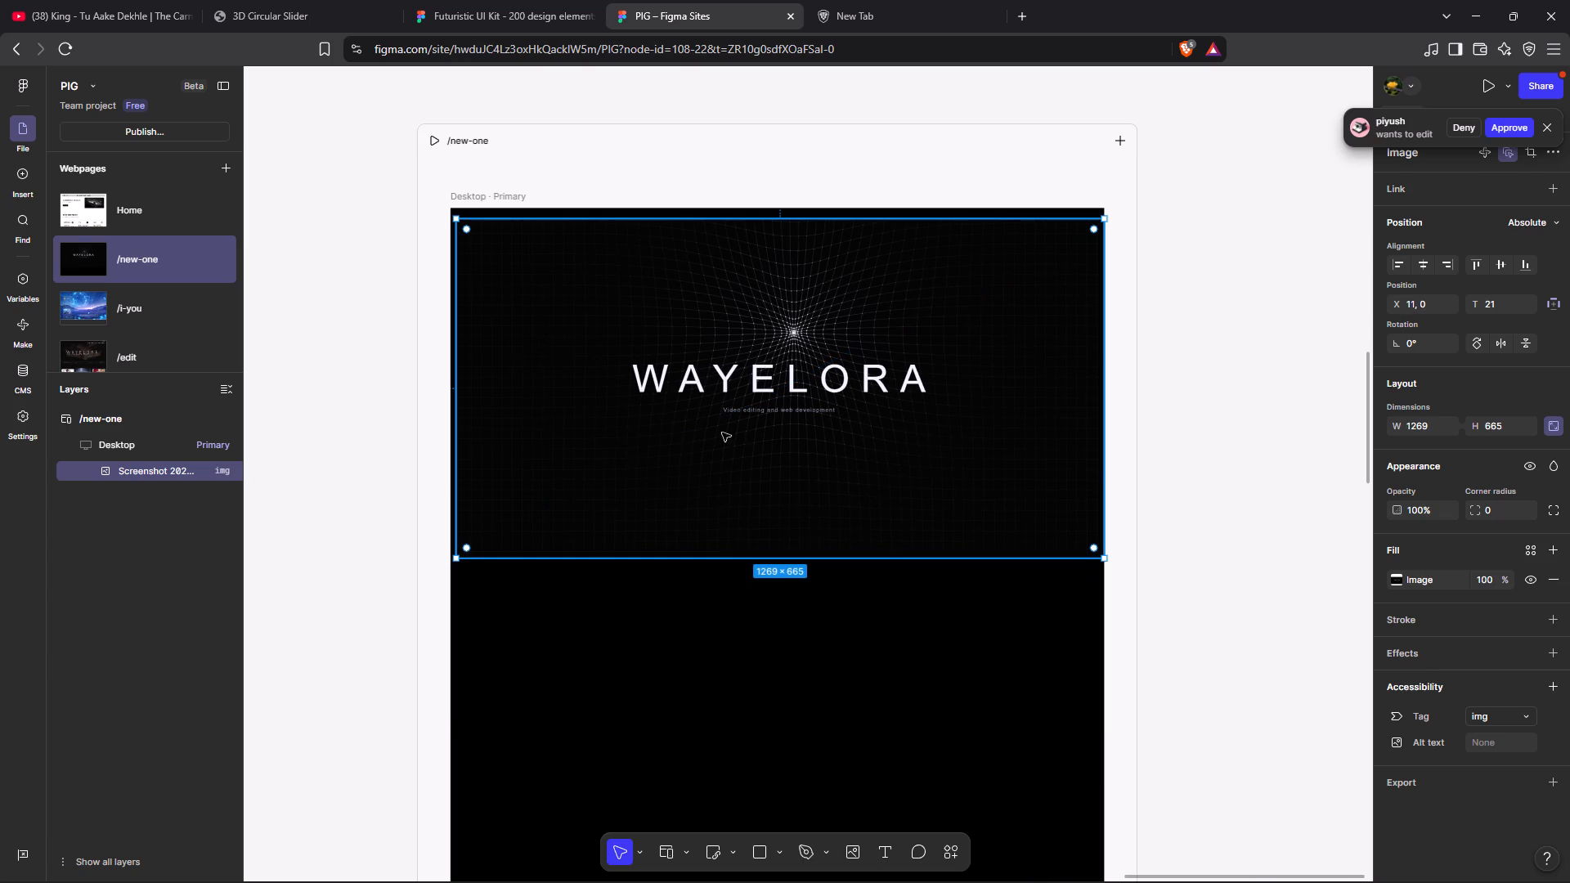
drag(800, 464, 801, 451)
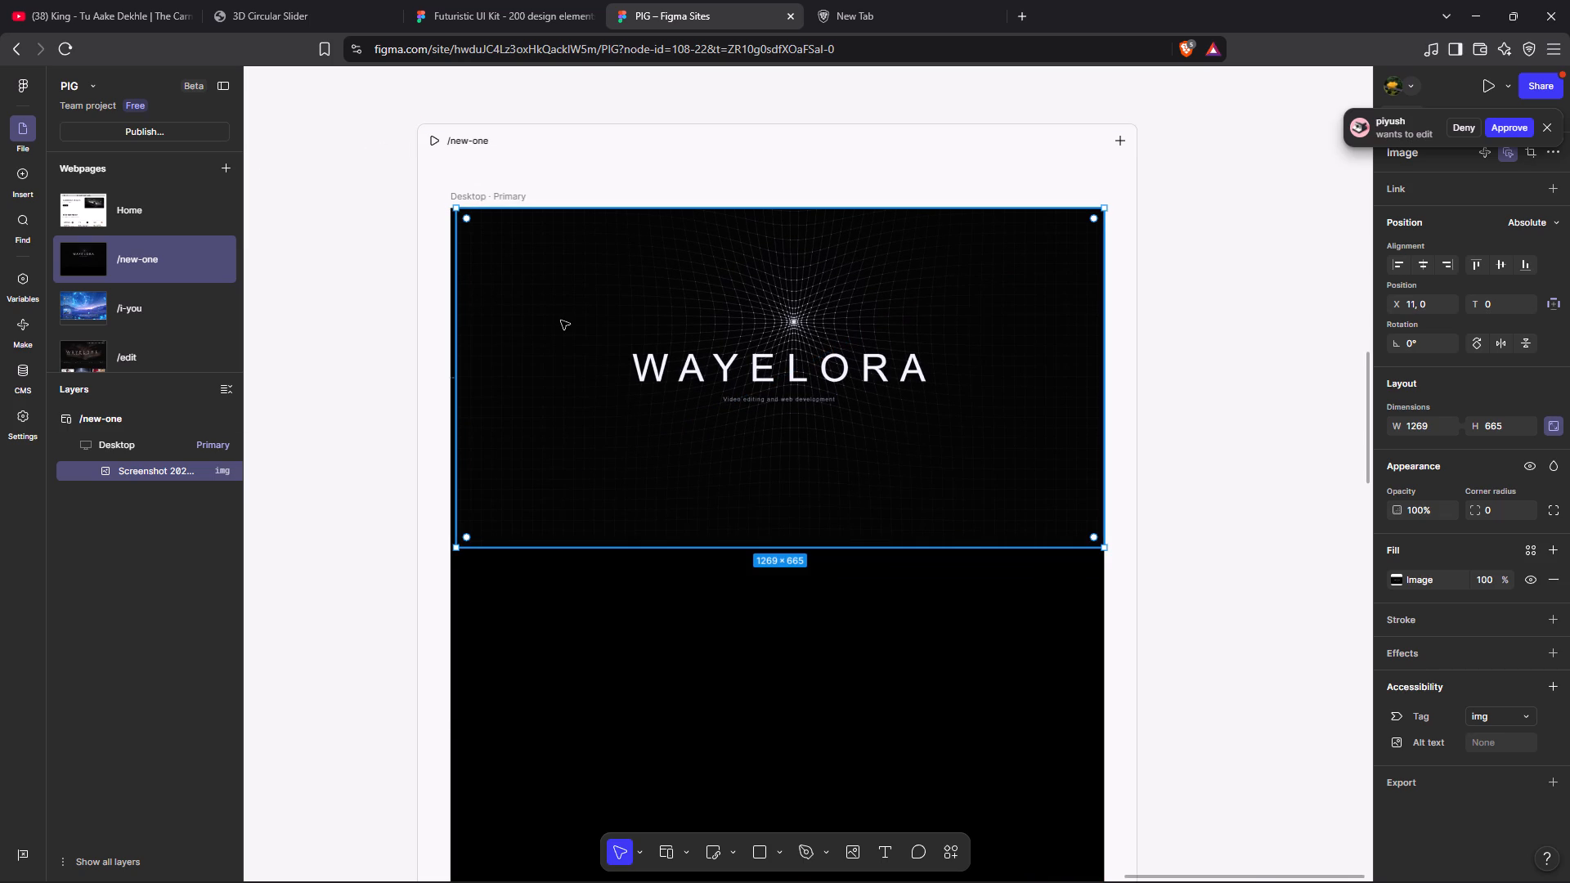
click(459, 550)
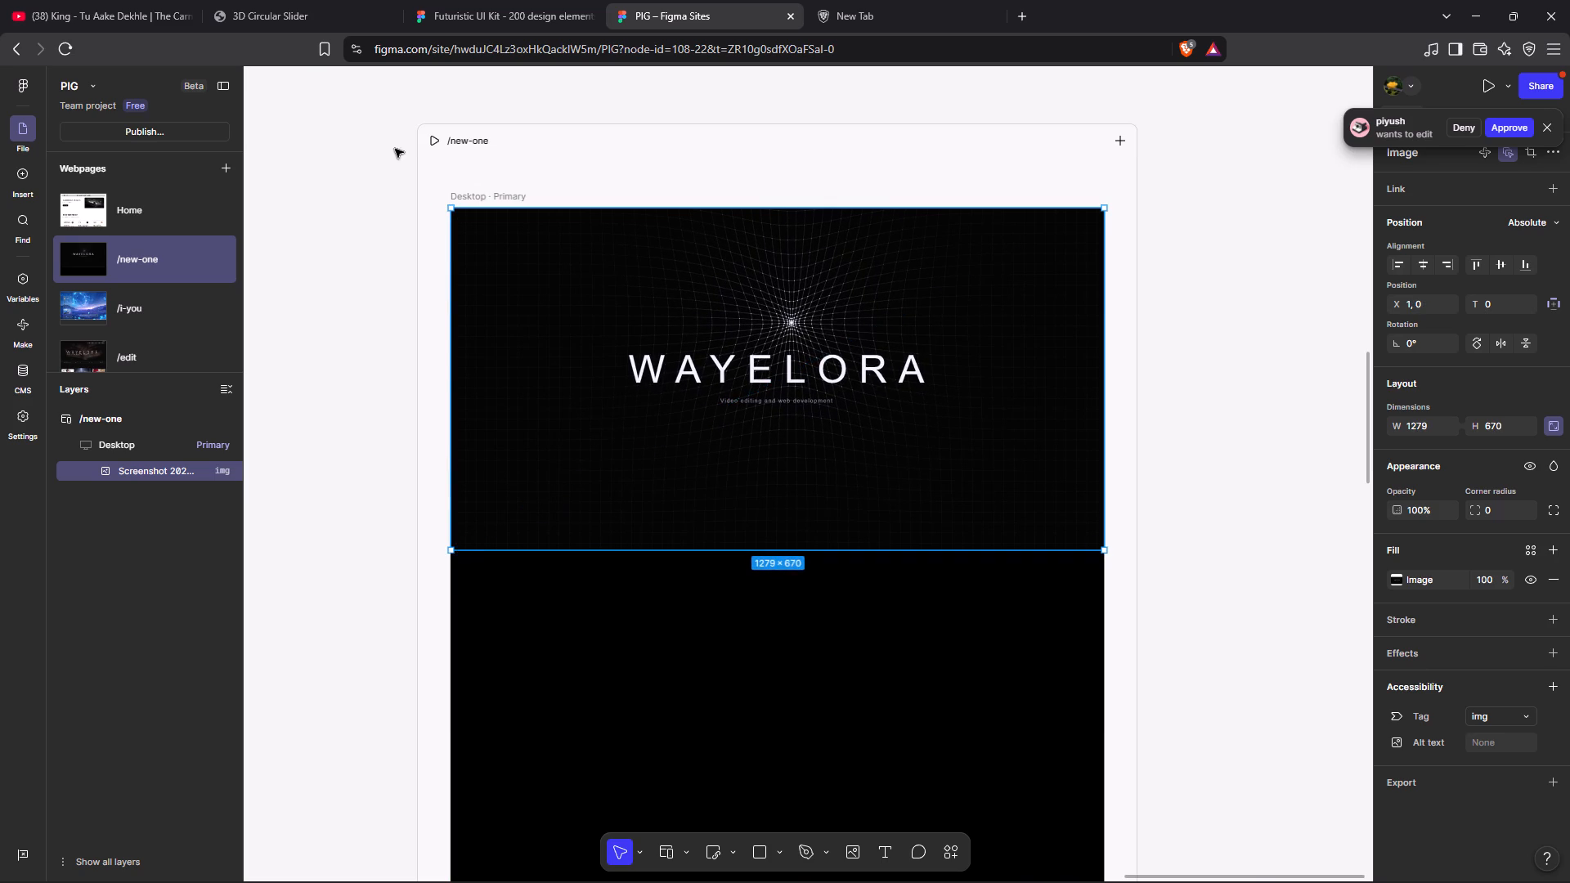
Preview the /new-one page, scroll through it to check the placed image, and return to the editor.
click(432, 146)
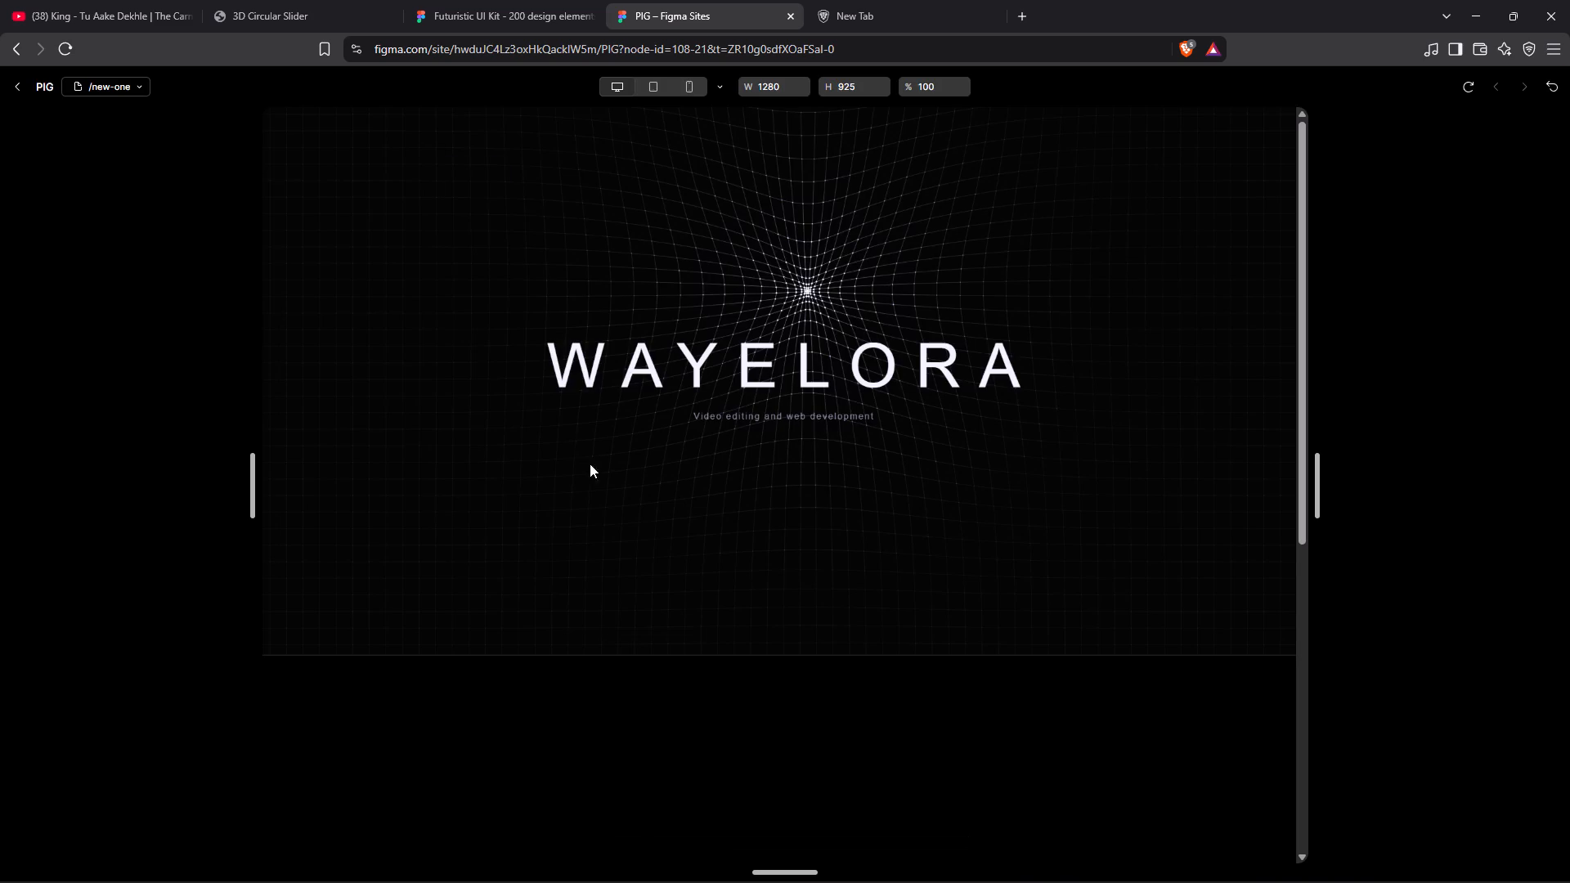
scroll(599, 473, down, 4)
scroll(599, 473, up, 6)
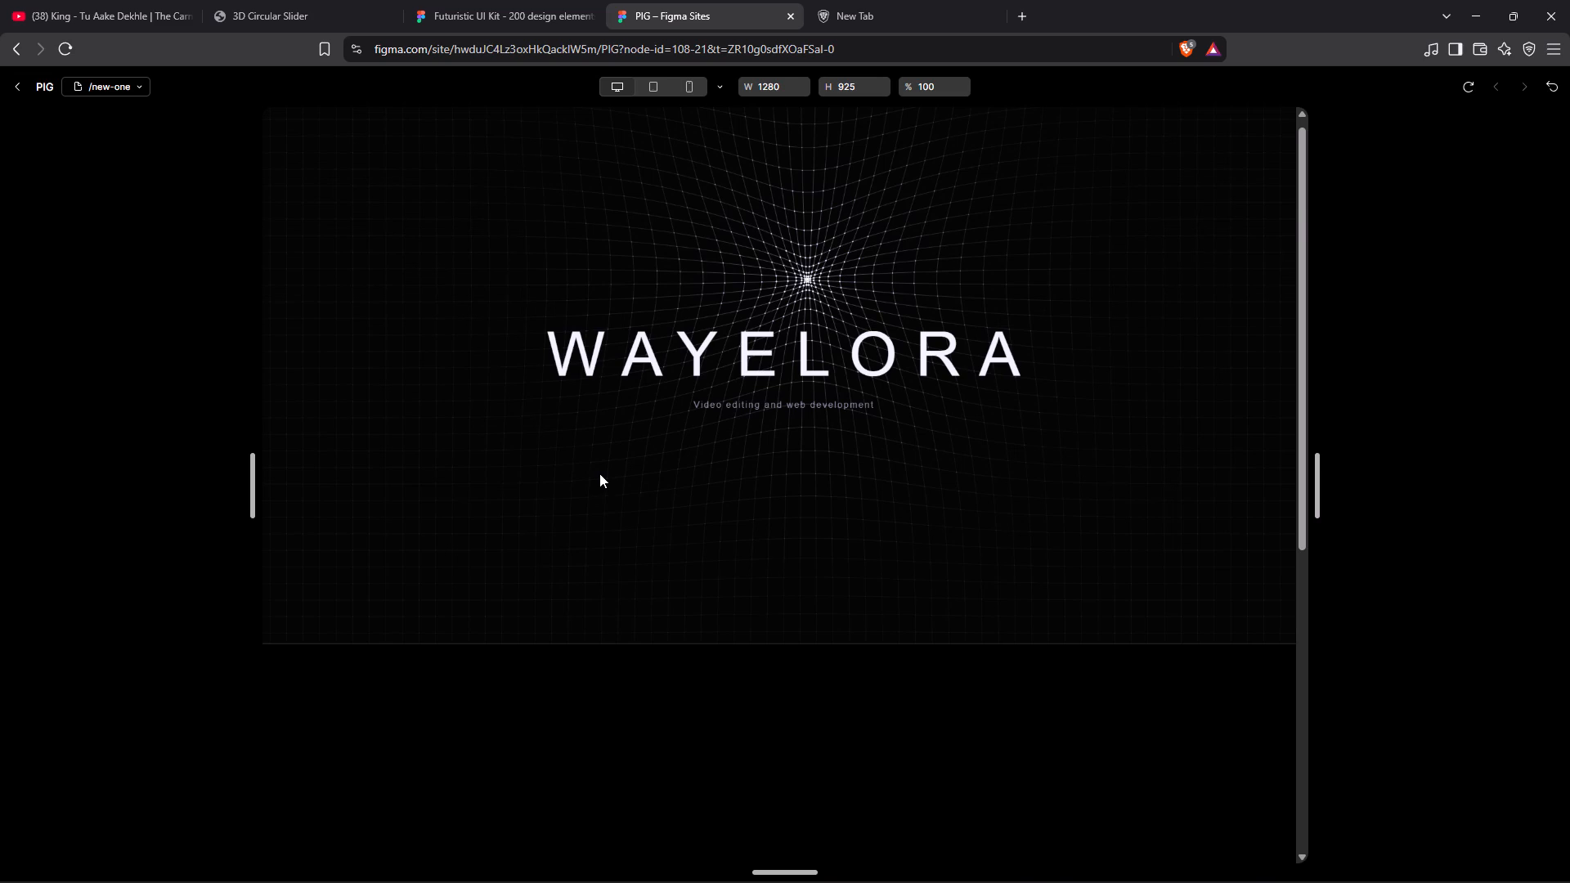
click(20, 92)
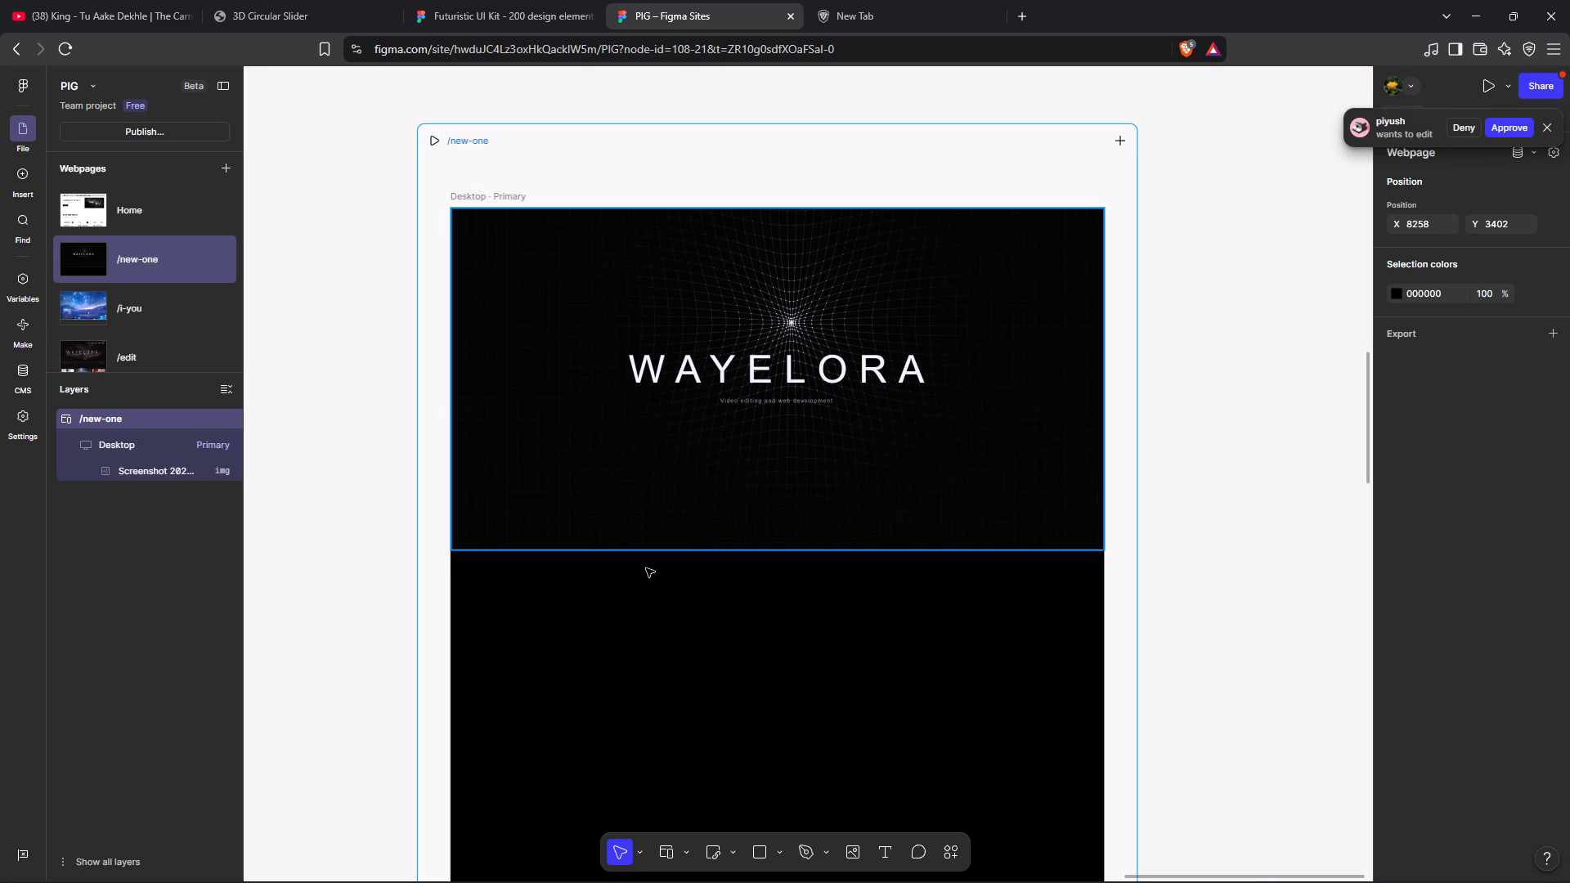
Enlarge the WAYELORA image proportionally from its bottom edge to about 1567 × 822, extending past both sides of the frame.
click(735, 551)
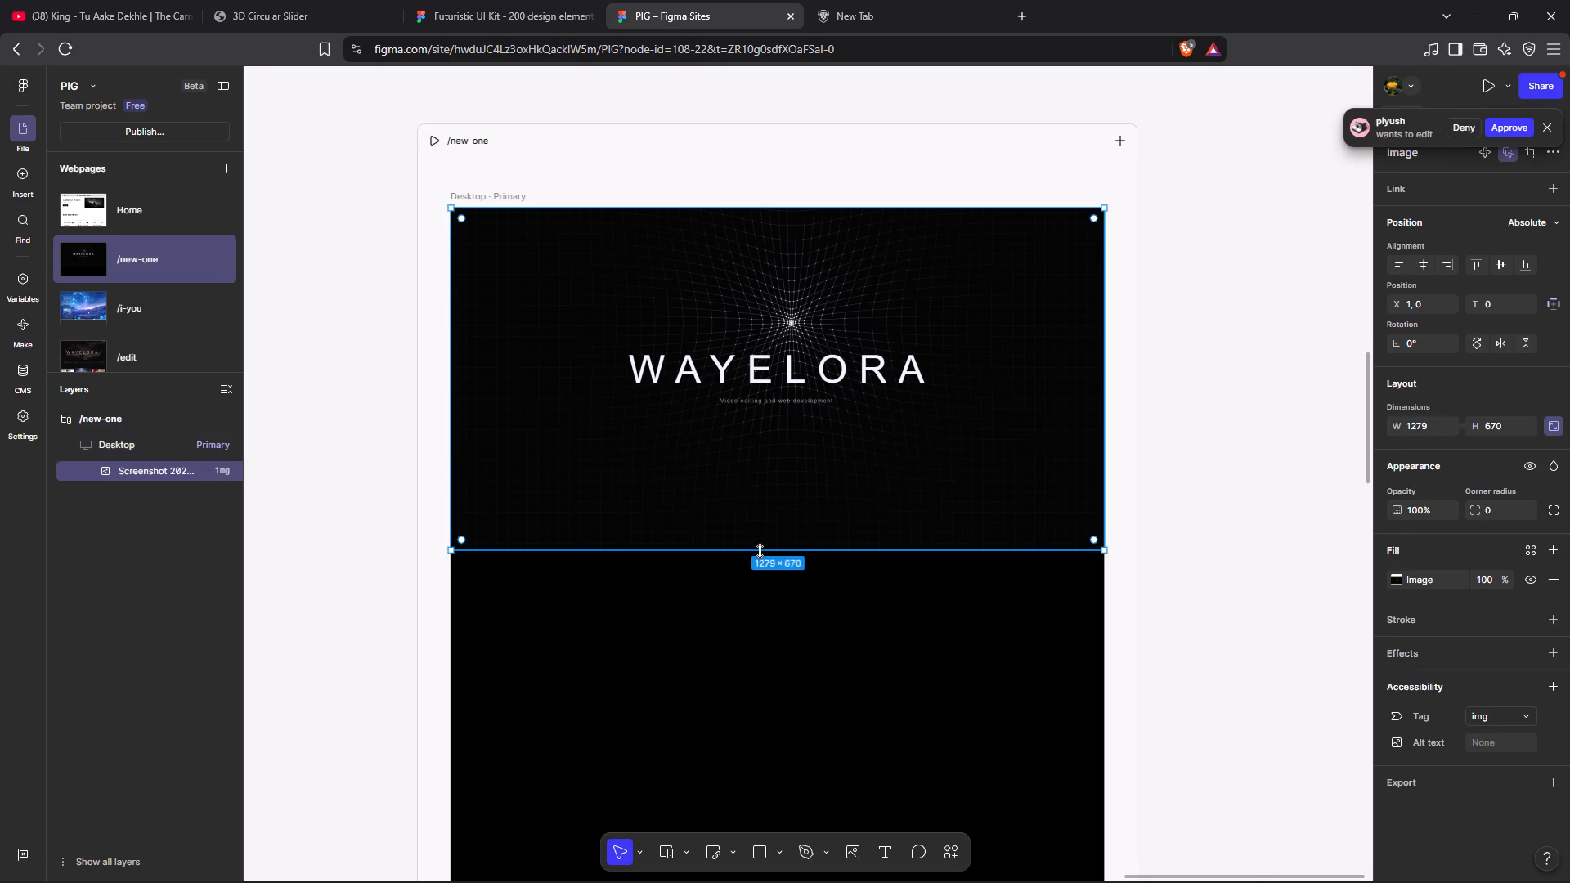
drag(763, 551, 778, 605)
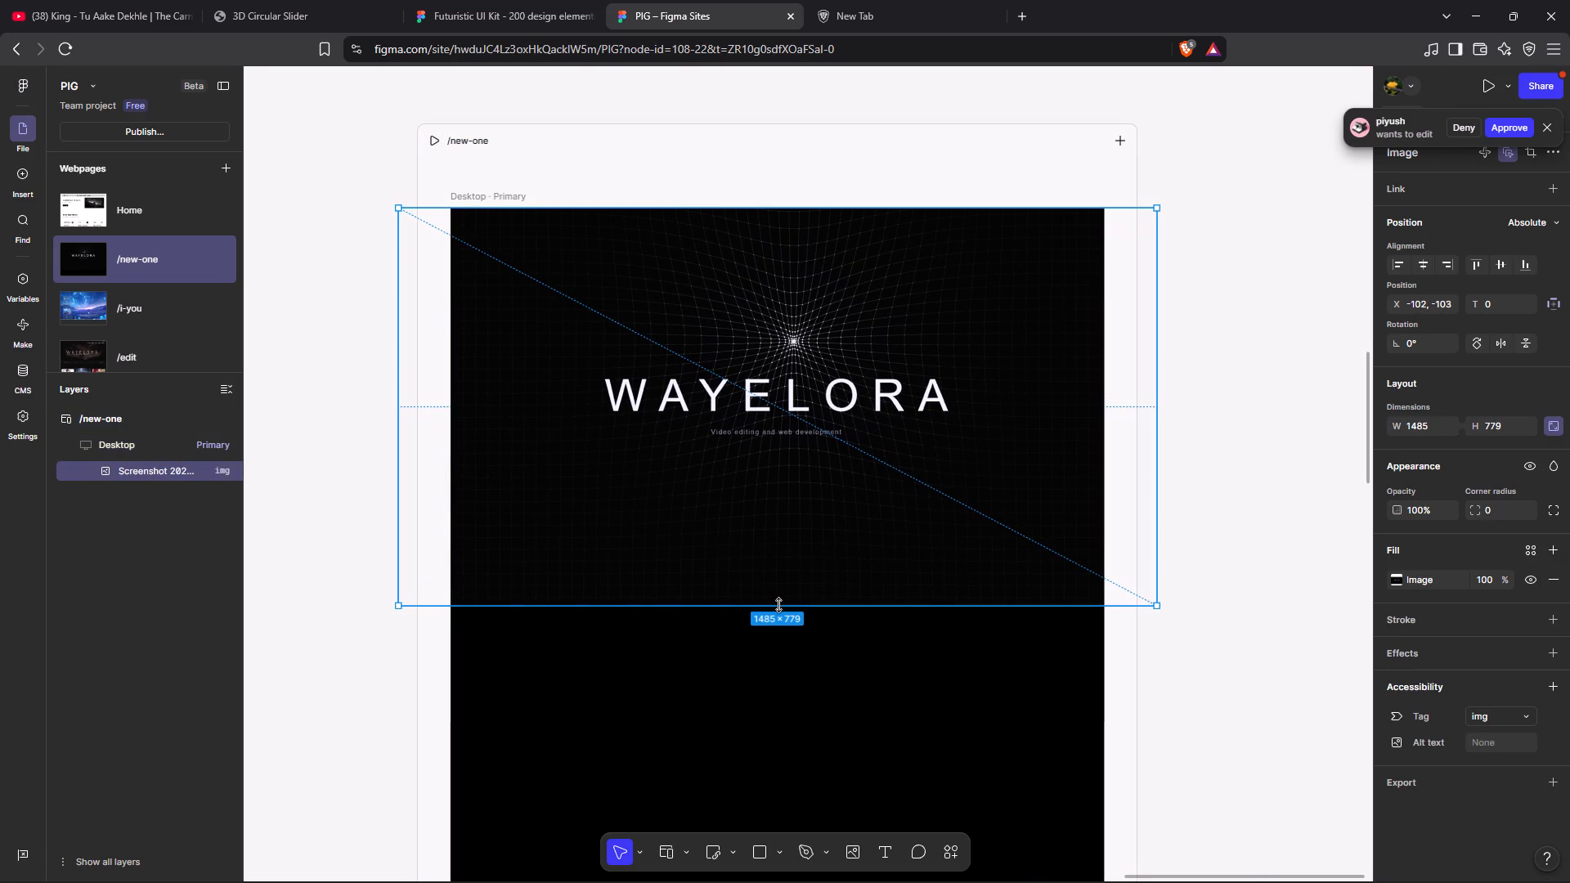
drag(778, 605, 785, 627)
click(386, 668)
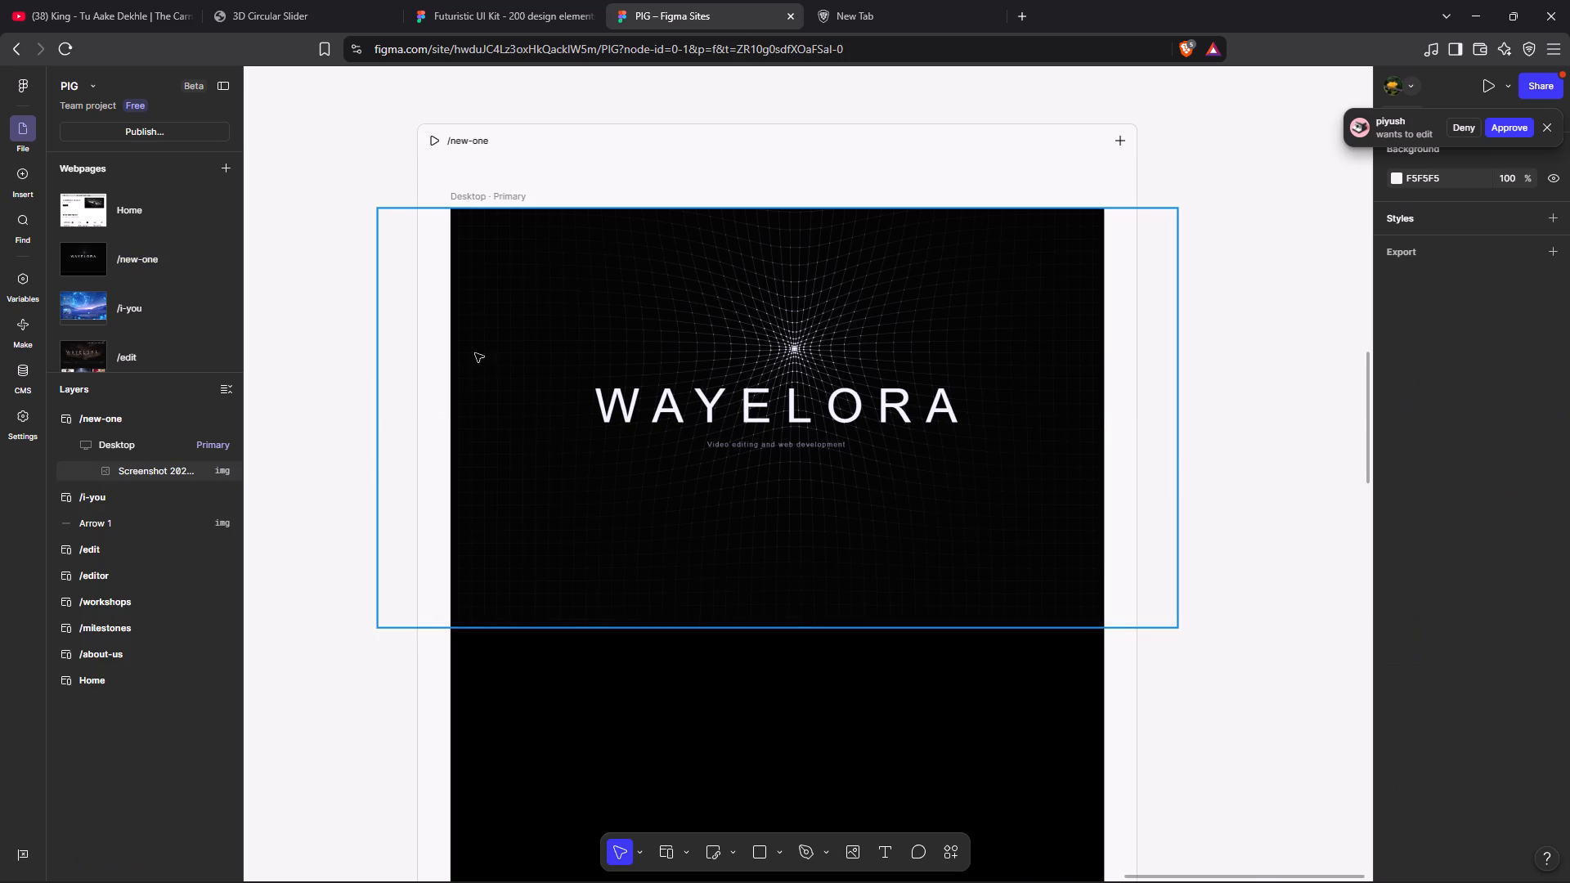
Preview the /new-one page with the enlarged image, close the empty browser tab, and return to the editor.
click(436, 145)
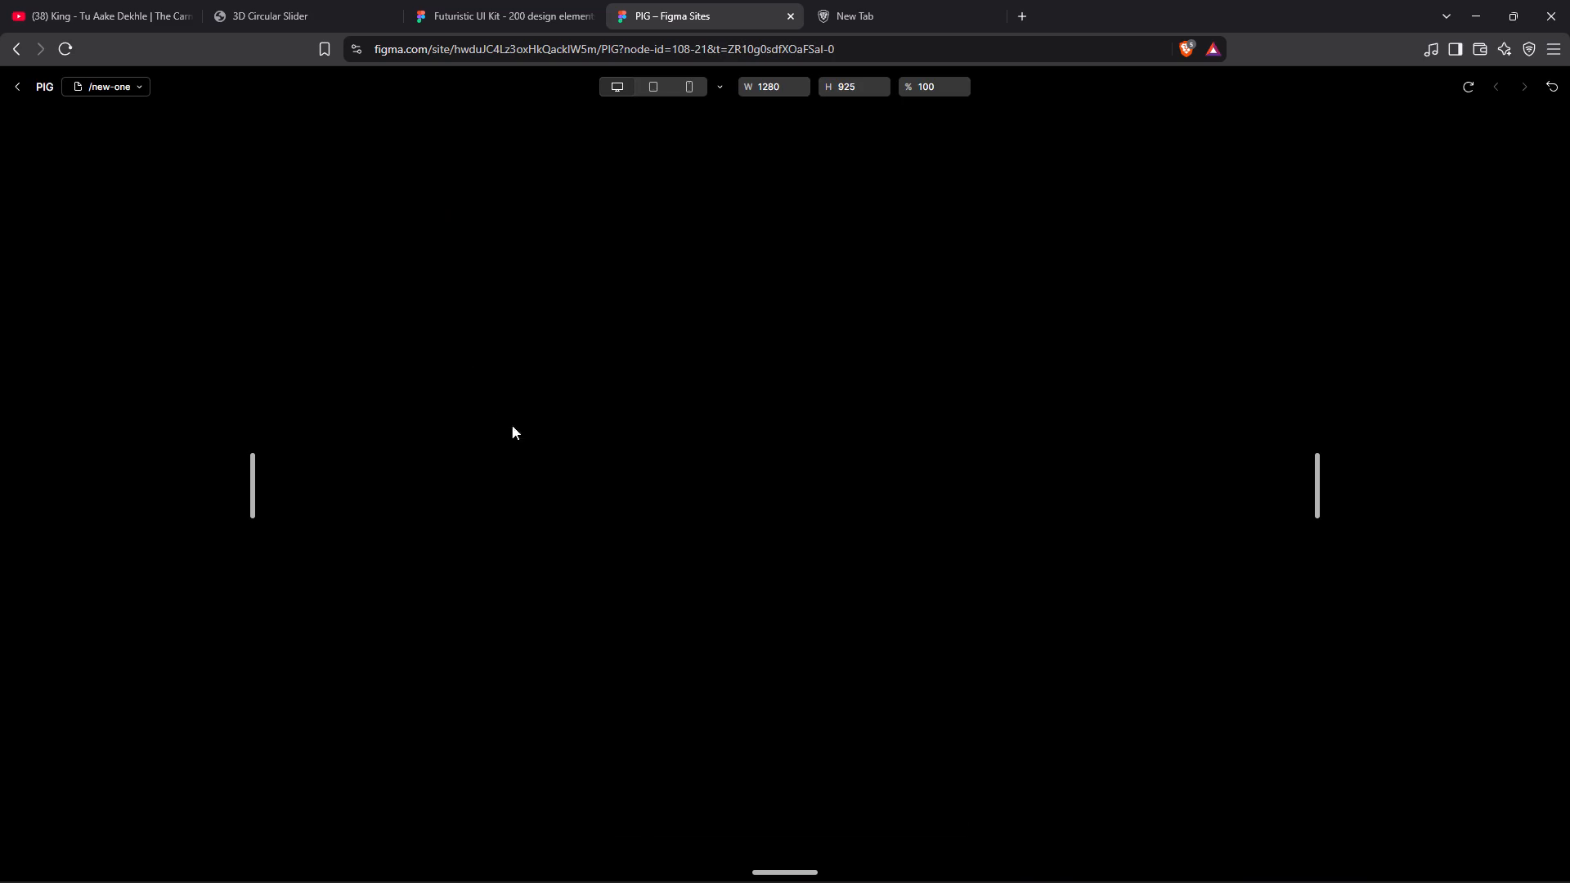
scroll(655, 485, down, 4)
scroll(655, 485, up, 6)
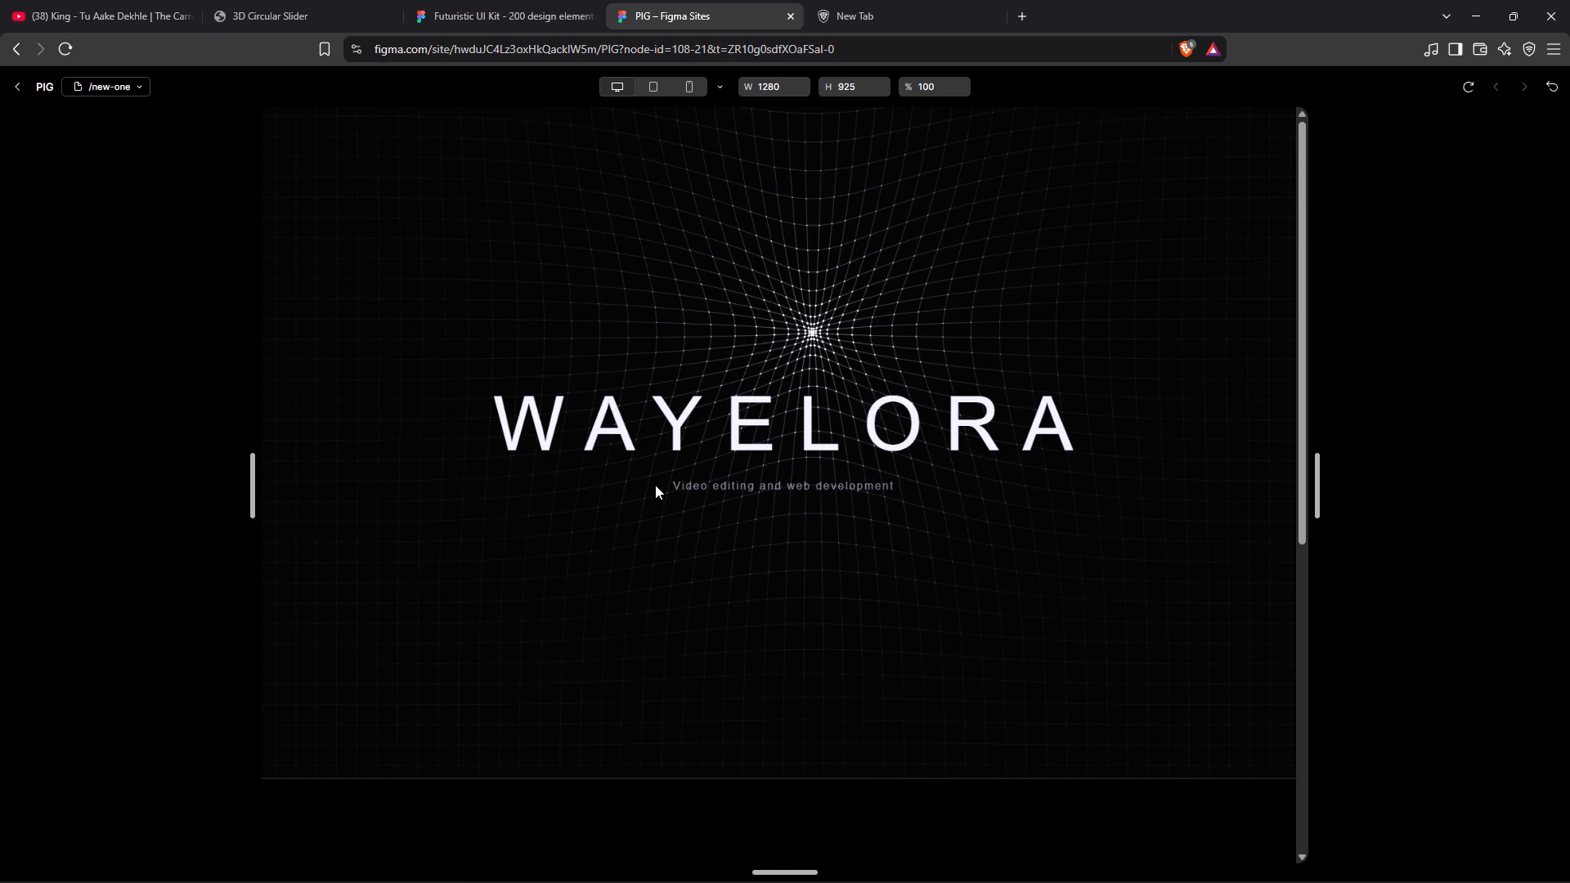
scroll(655, 485, down, 6)
scroll(655, 485, up, 6)
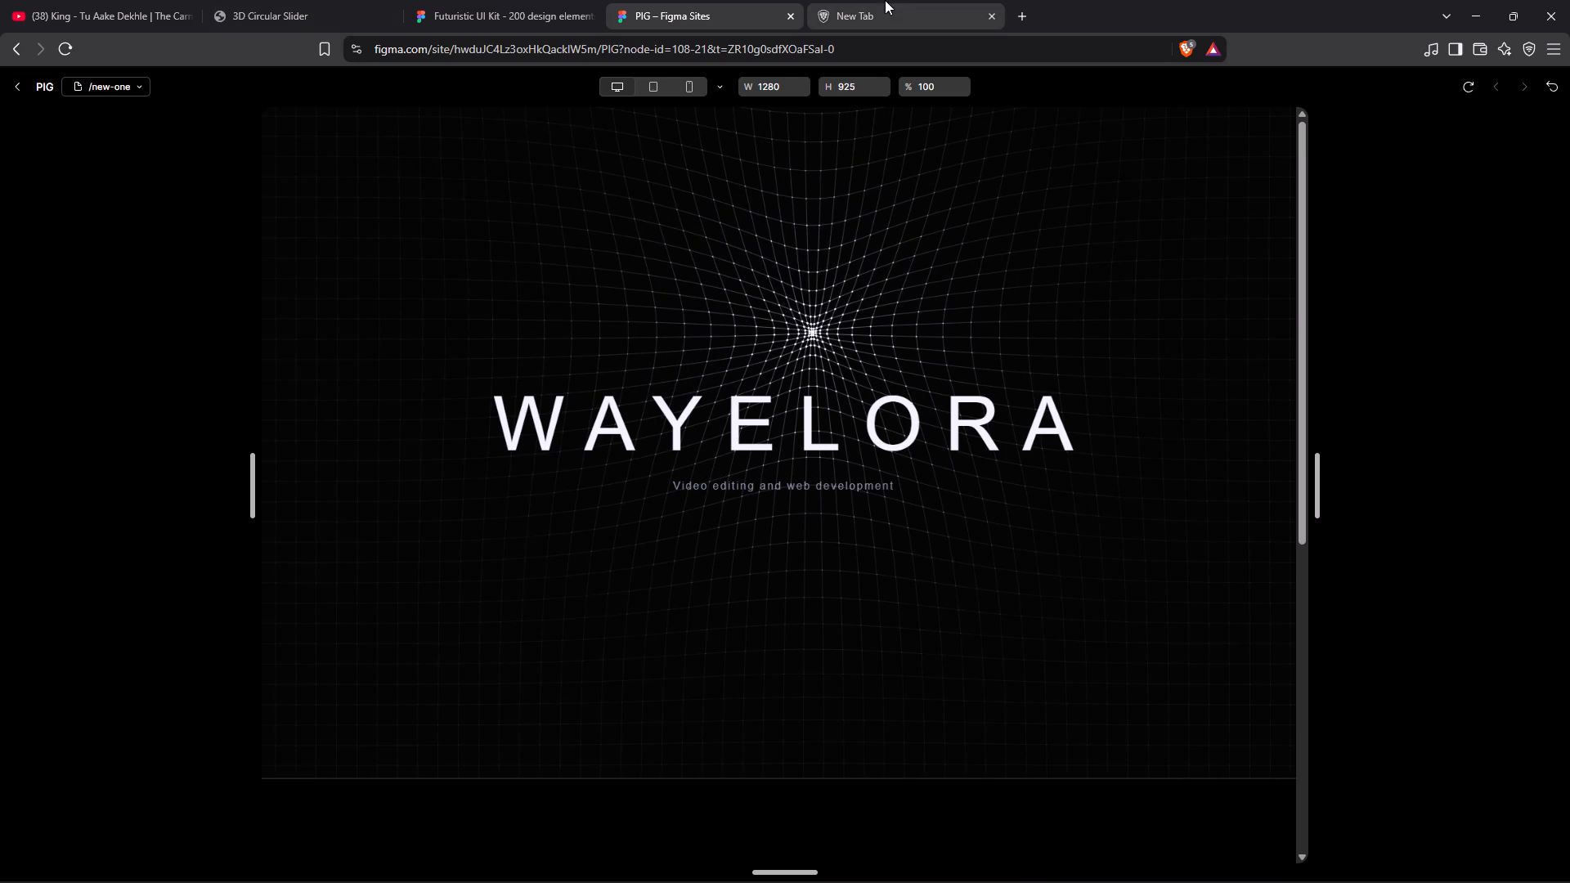
click(990, 18)
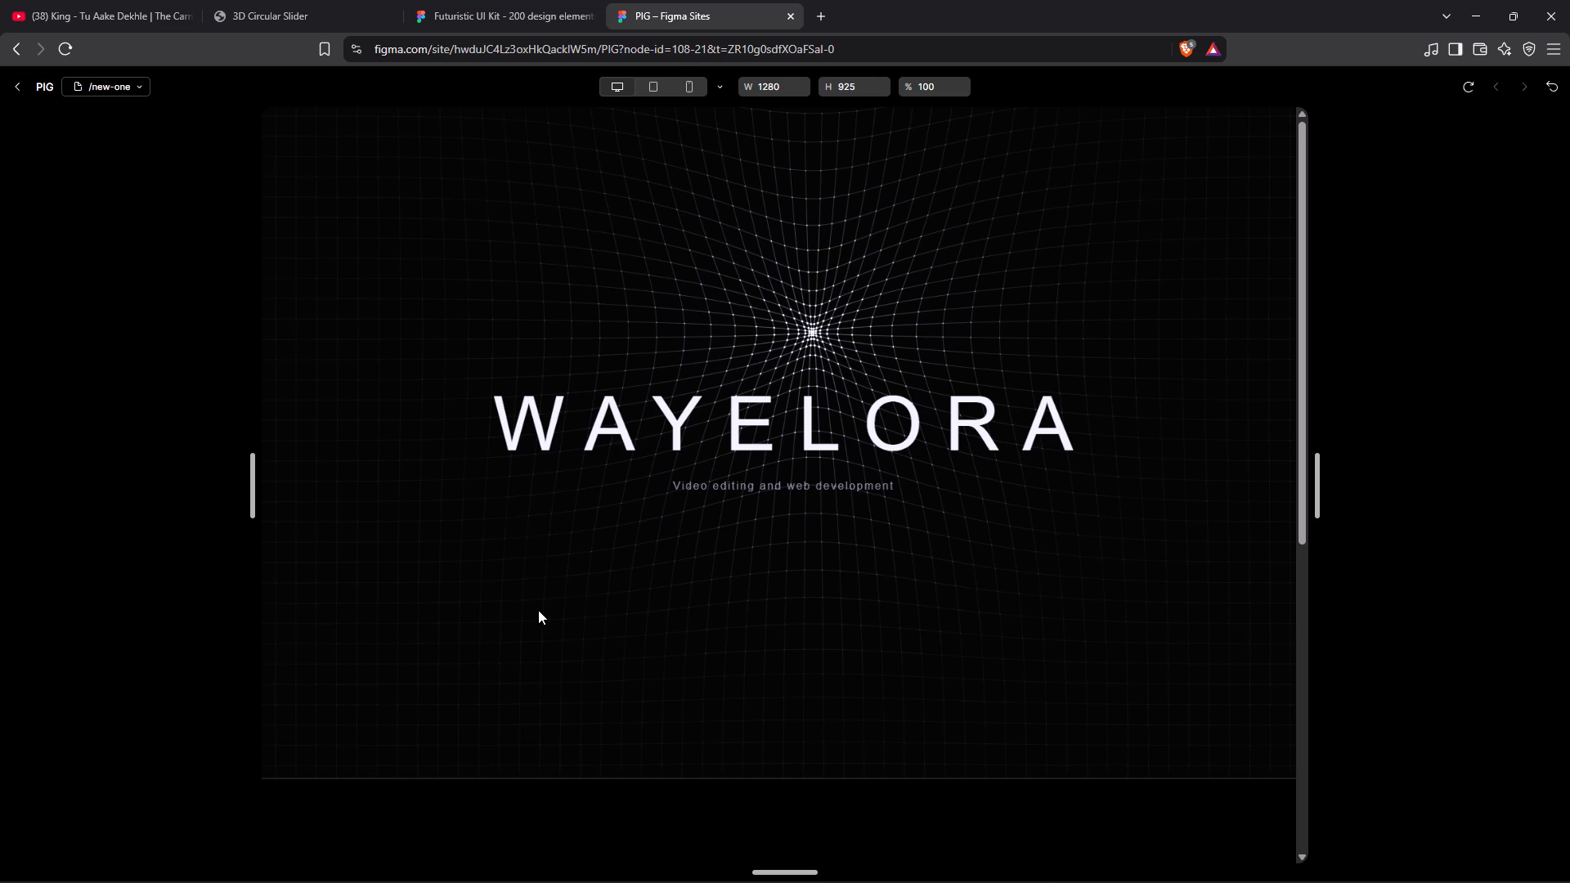
click(23, 101)
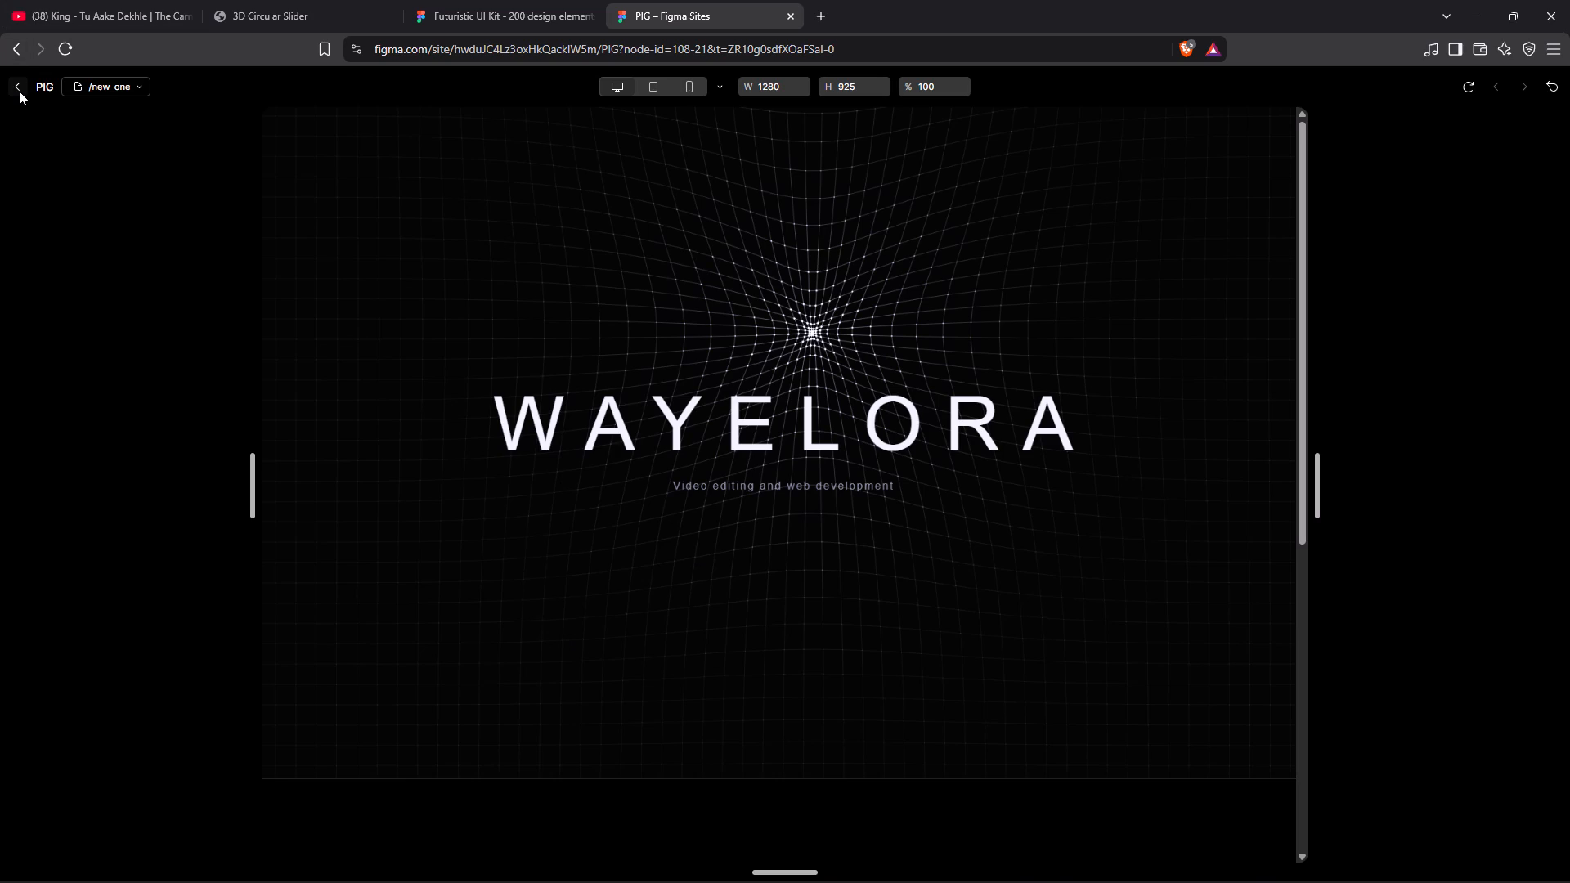
click(19, 91)
click(348, 417)
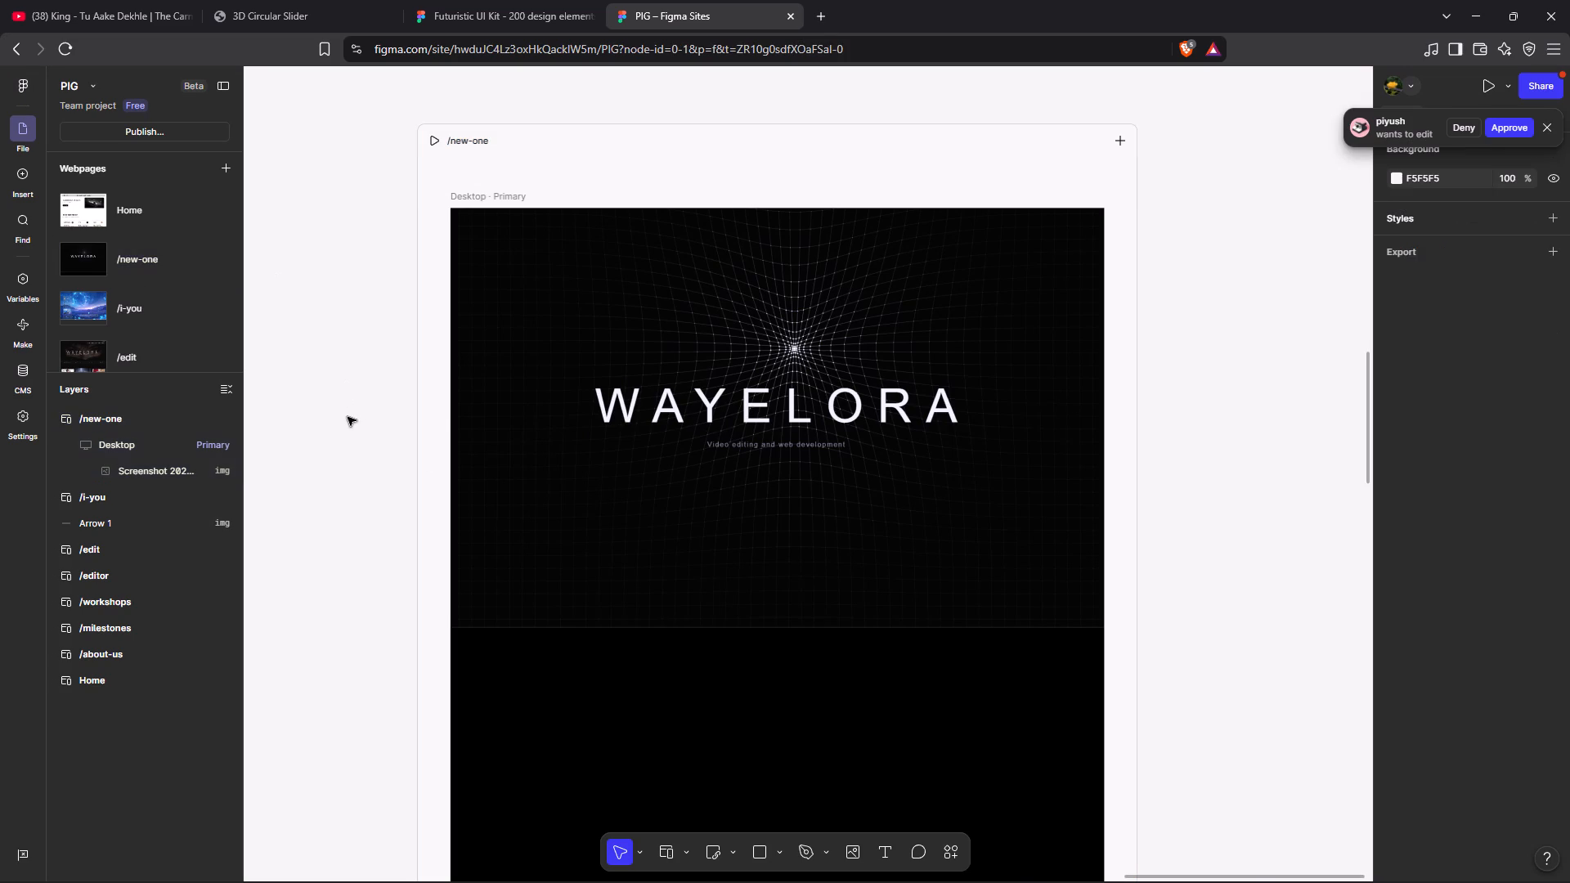
Enlarge the WAYELORA image proportionally from its bottom edge to about 1697 × 890.
click(532, 545)
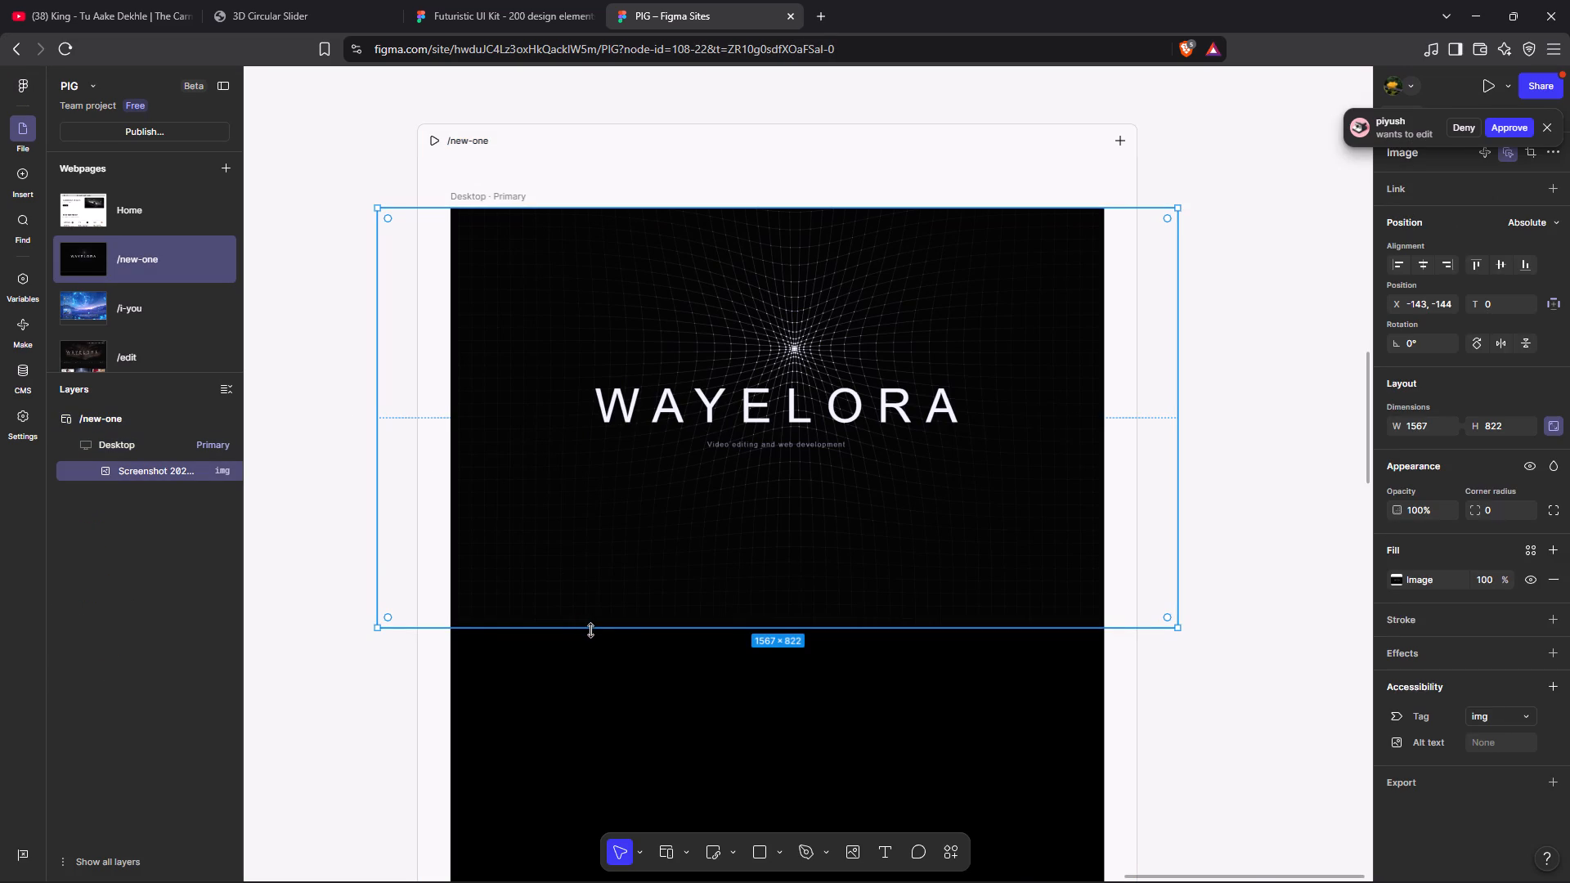
drag(590, 630, 592, 662)
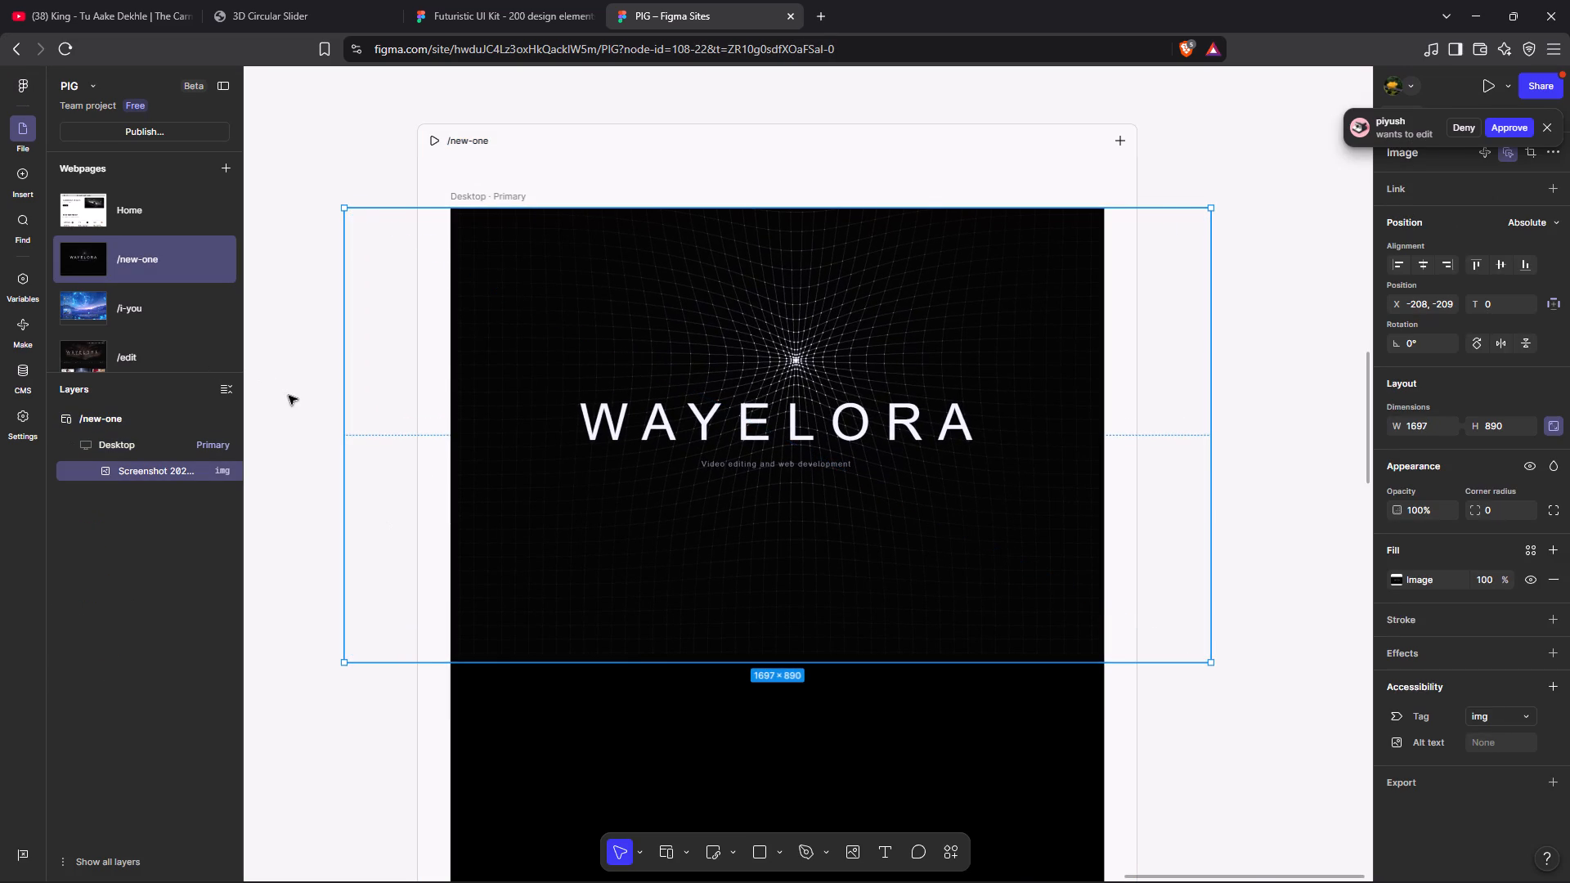
click(294, 401)
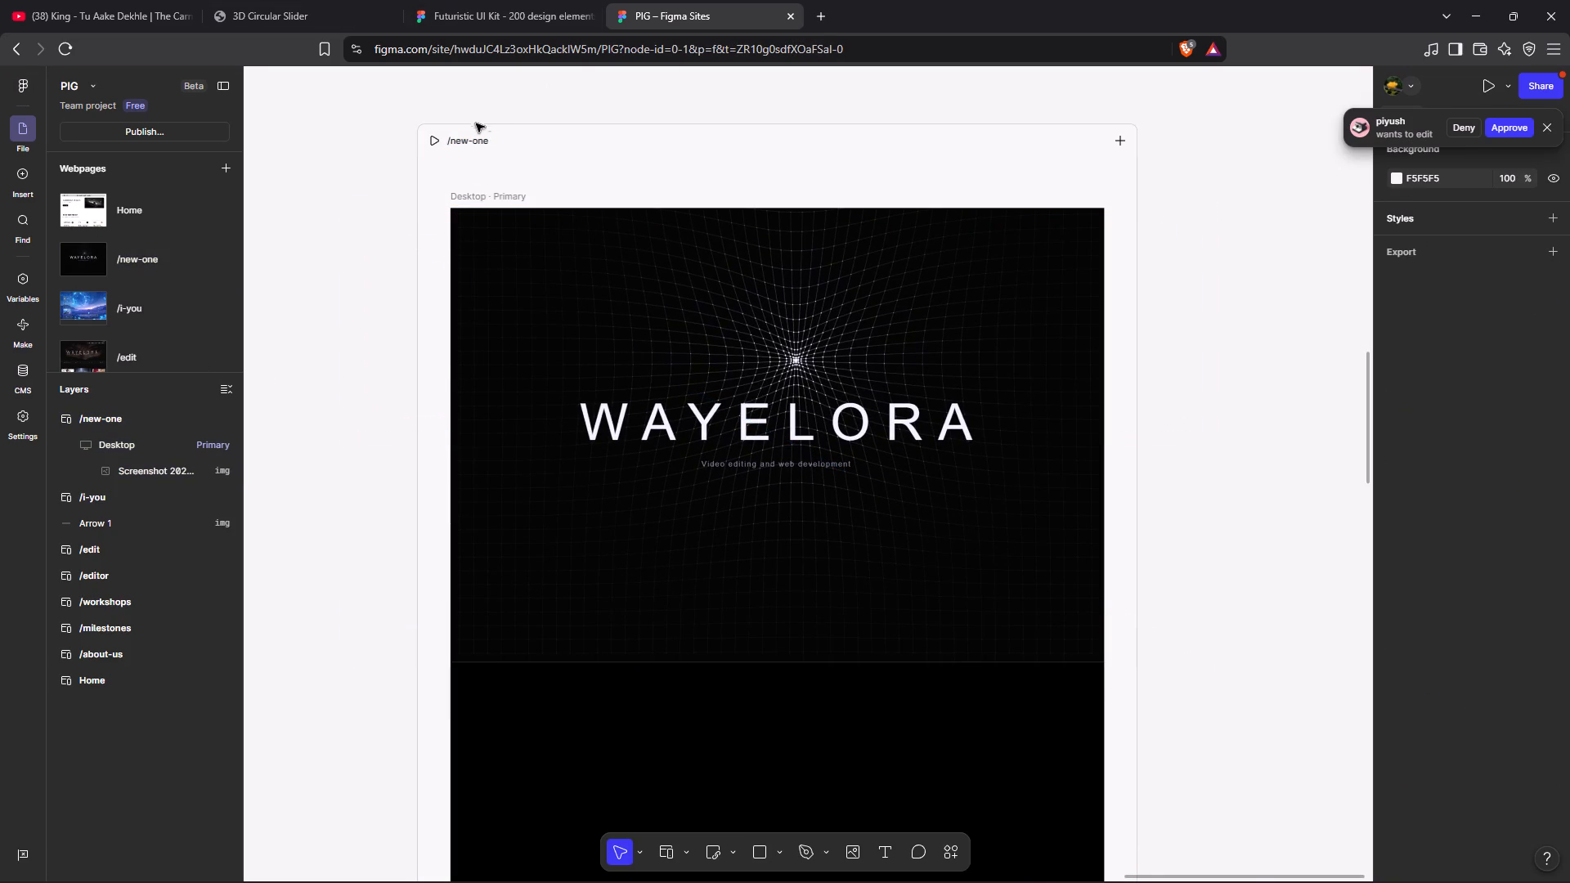
Preview the /new-one page, scroll through it to check the enlarged hero image, and return to the editor.
click(440, 146)
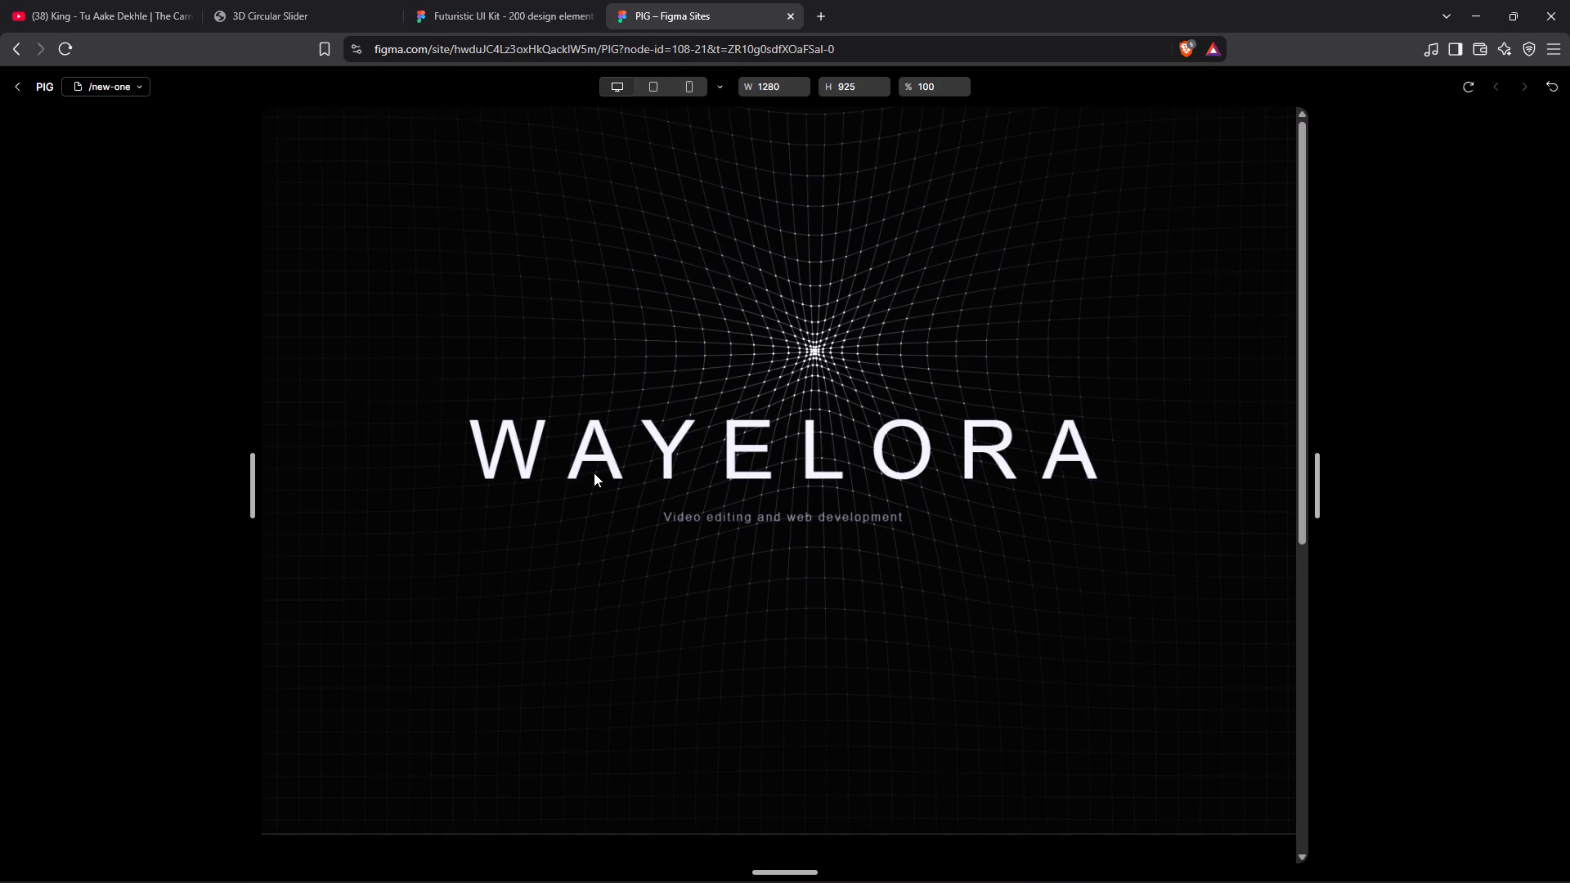
scroll(594, 473, down, 6)
scroll(594, 473, up, 6)
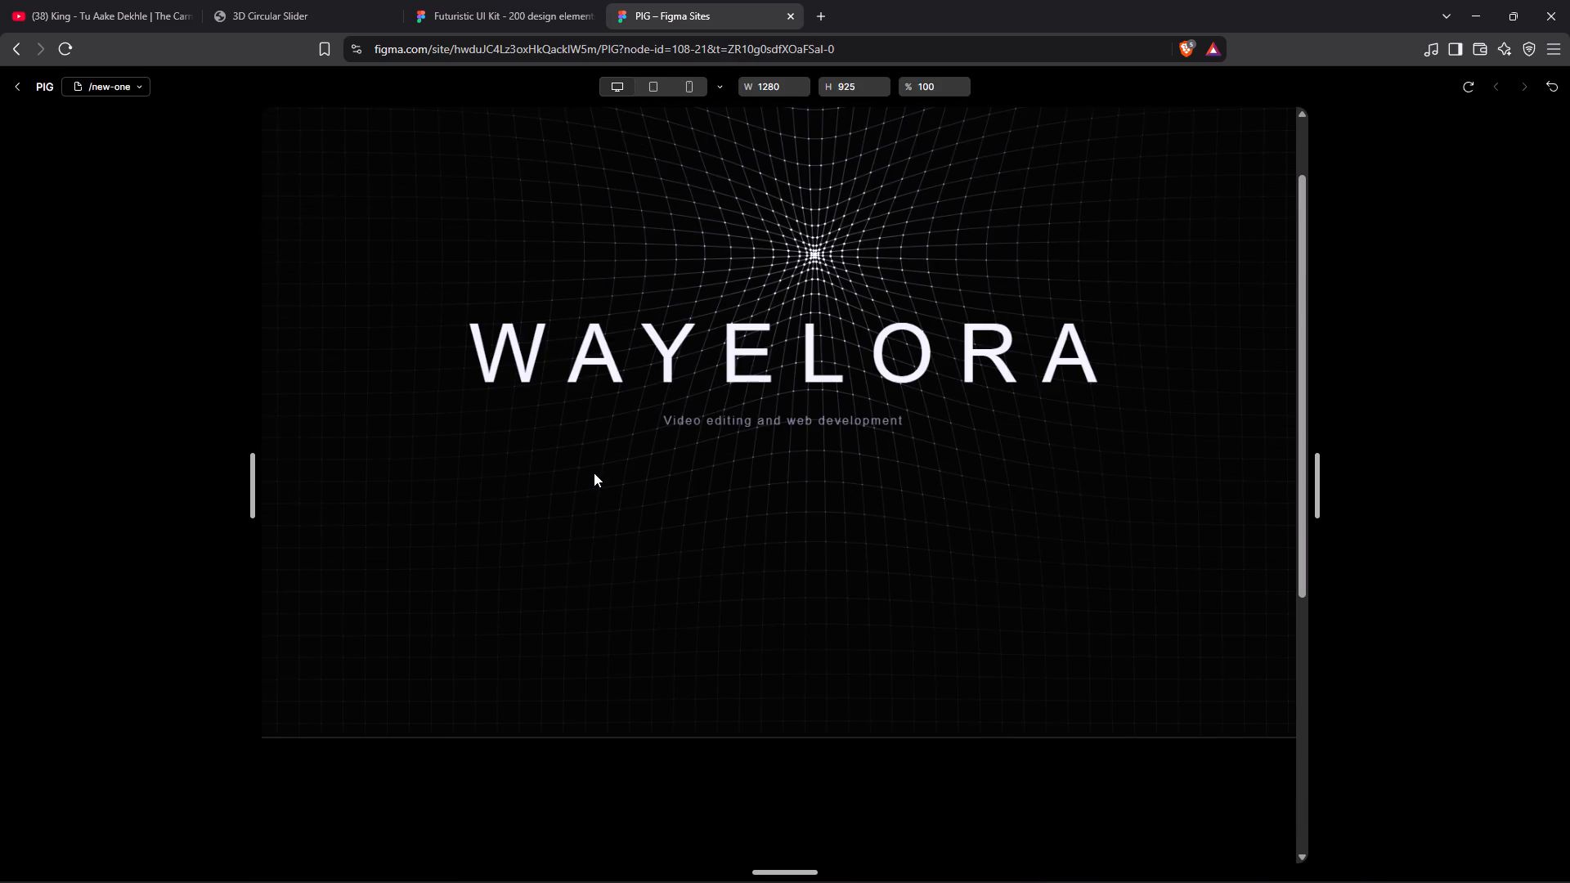
click(26, 95)
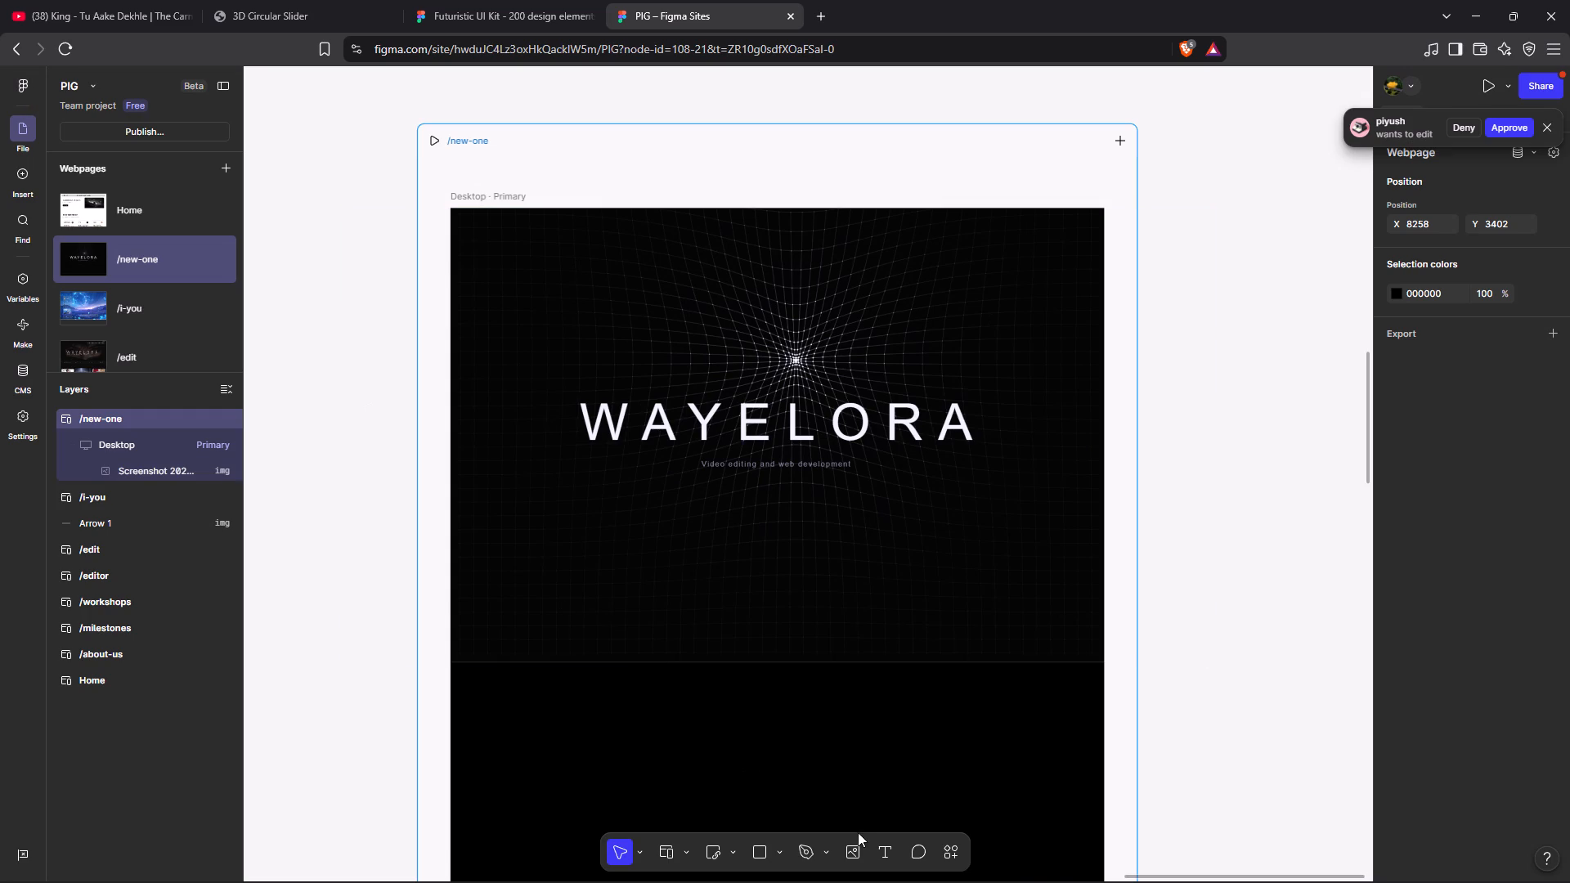
click(862, 855)
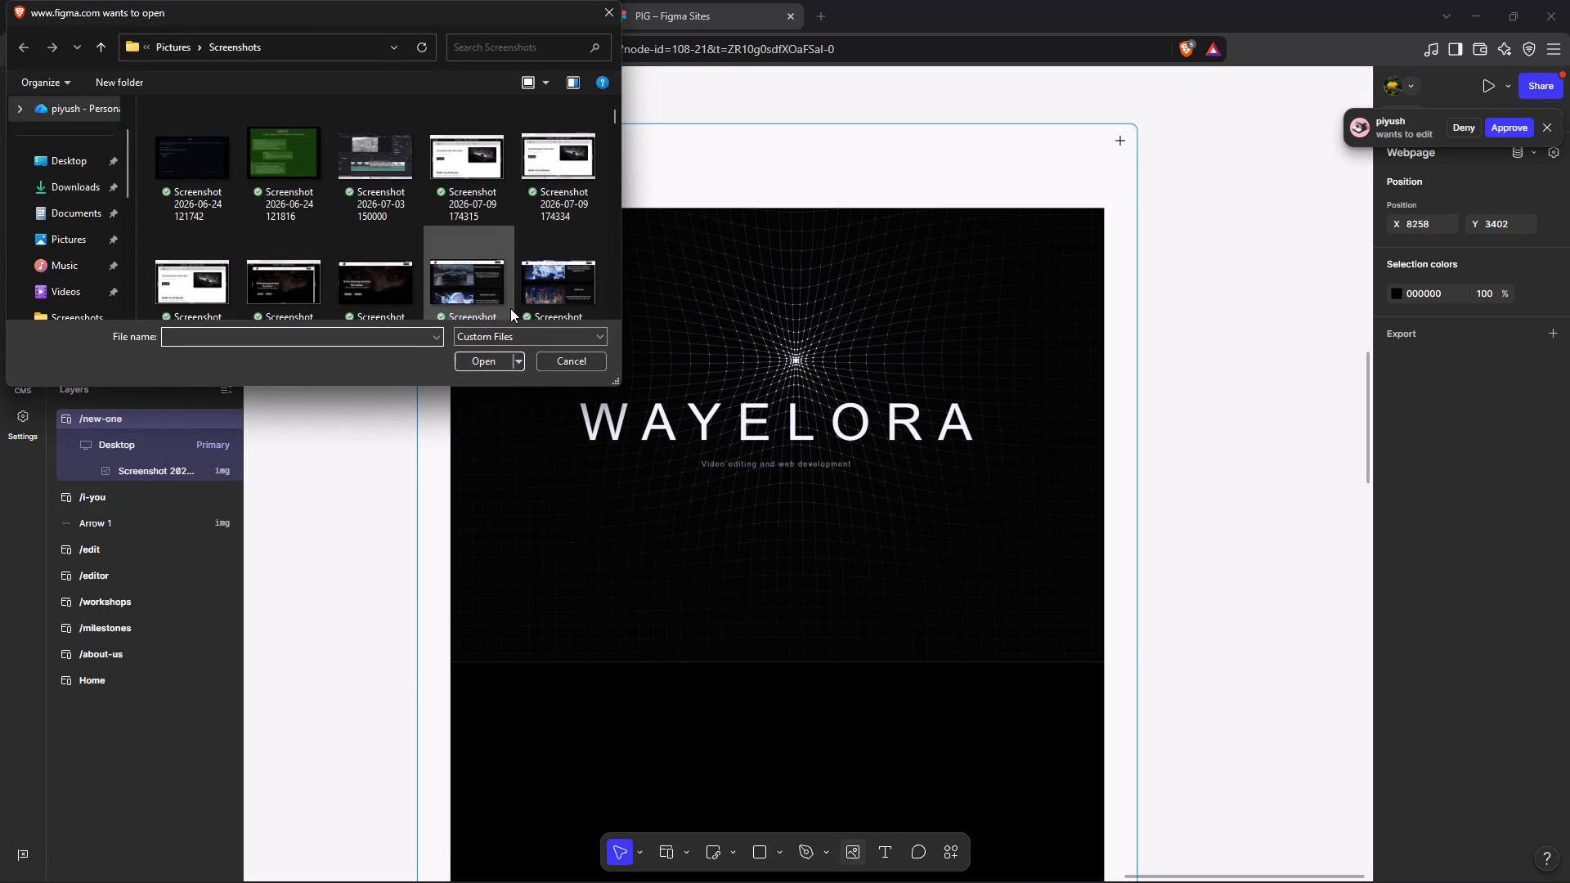
scroll(515, 298, down, 17)
scroll(515, 298, down, 10)
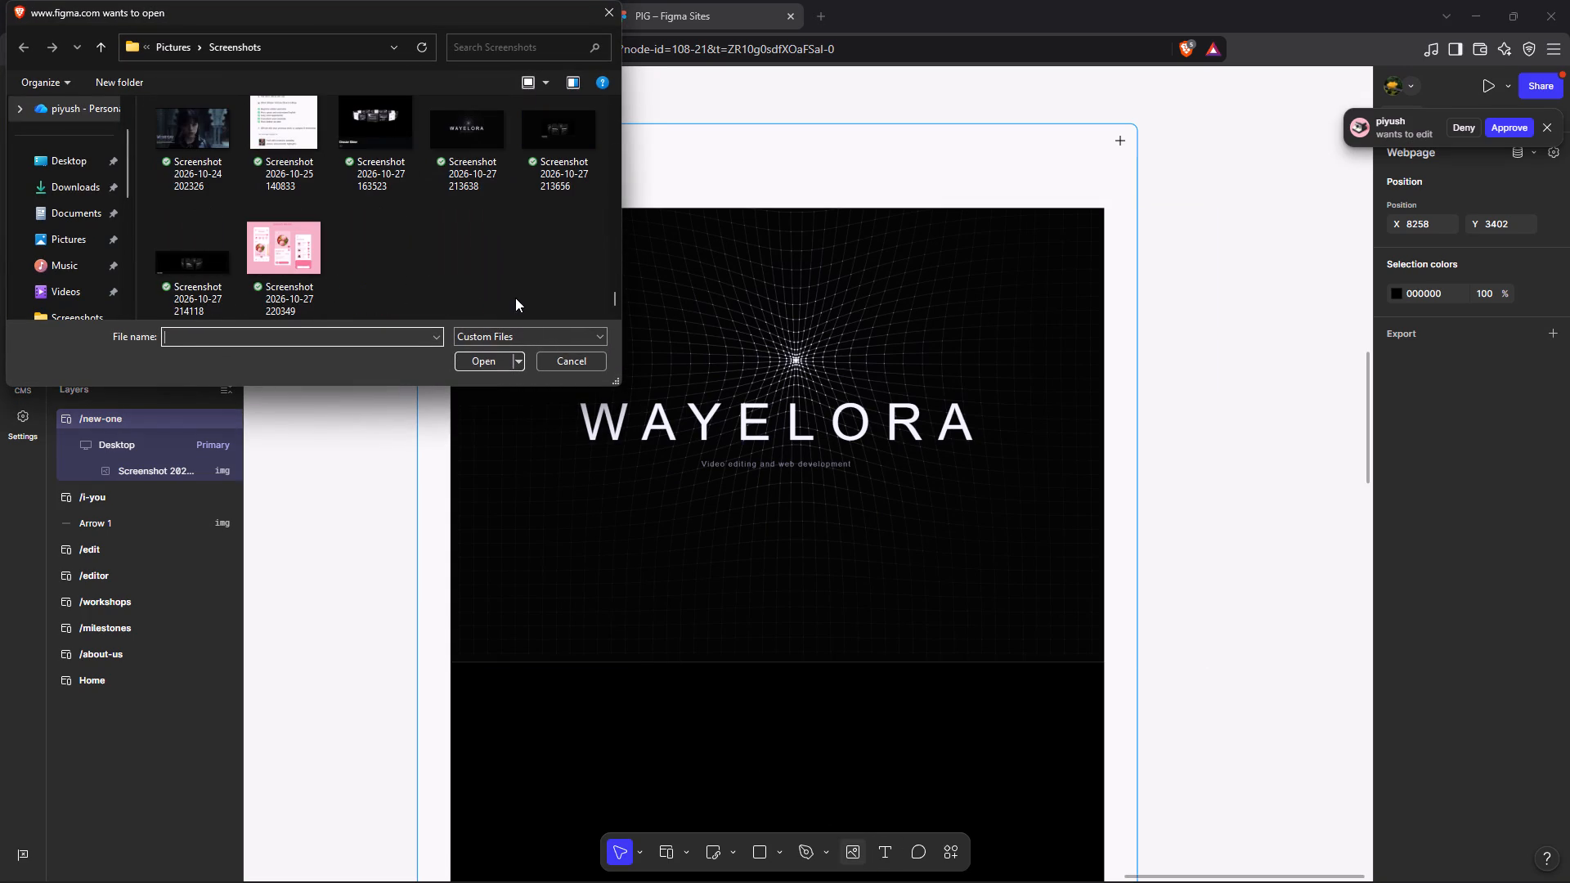
scroll(515, 298, down, 4)
click(195, 285)
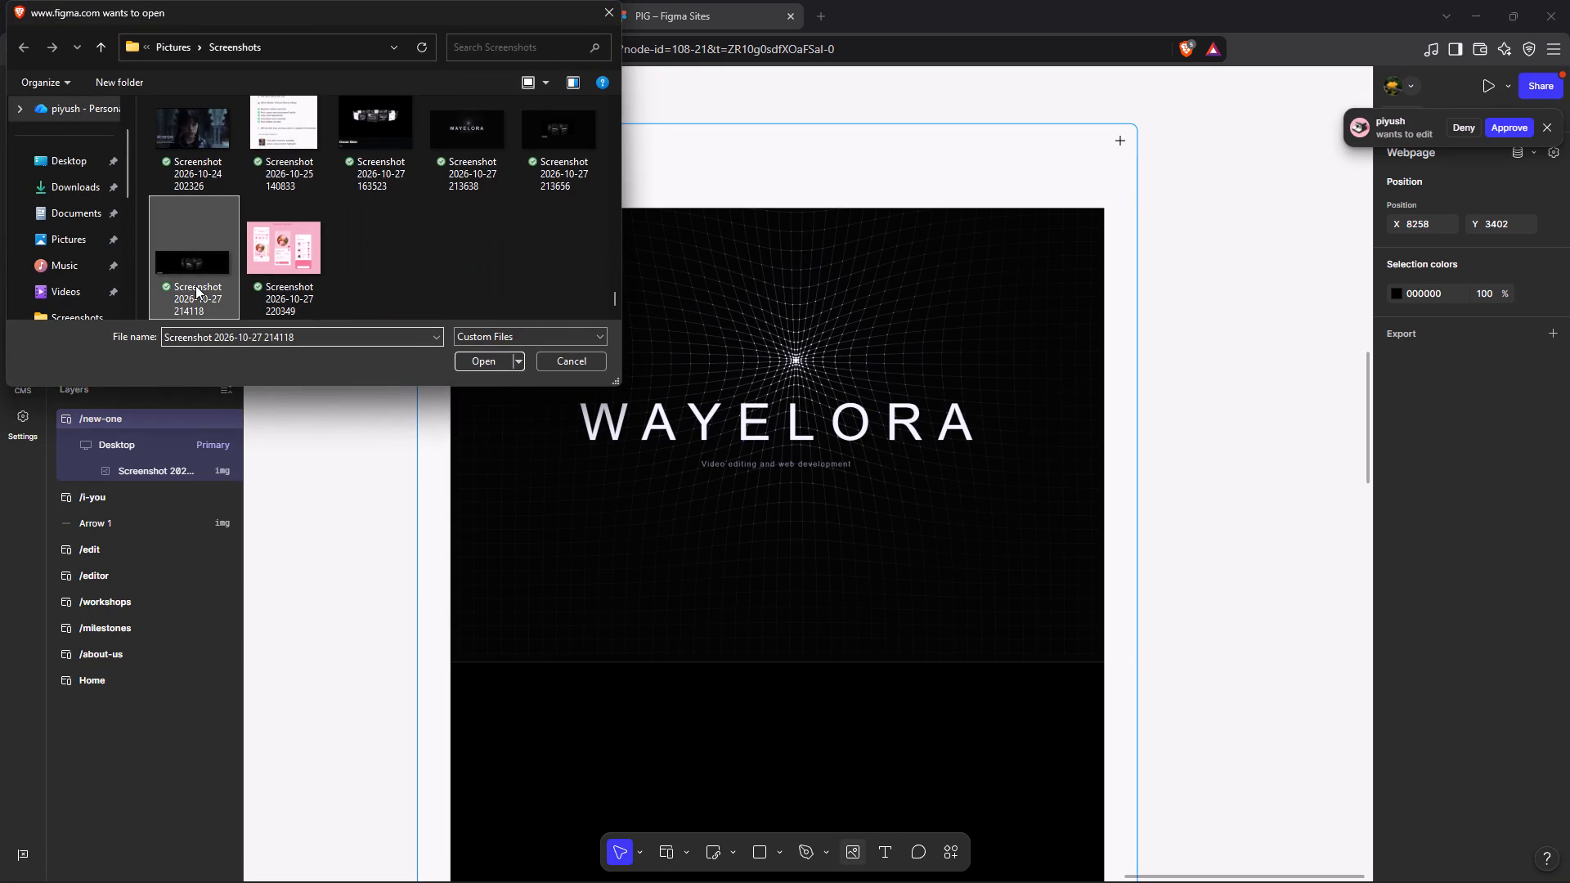
click(478, 356)
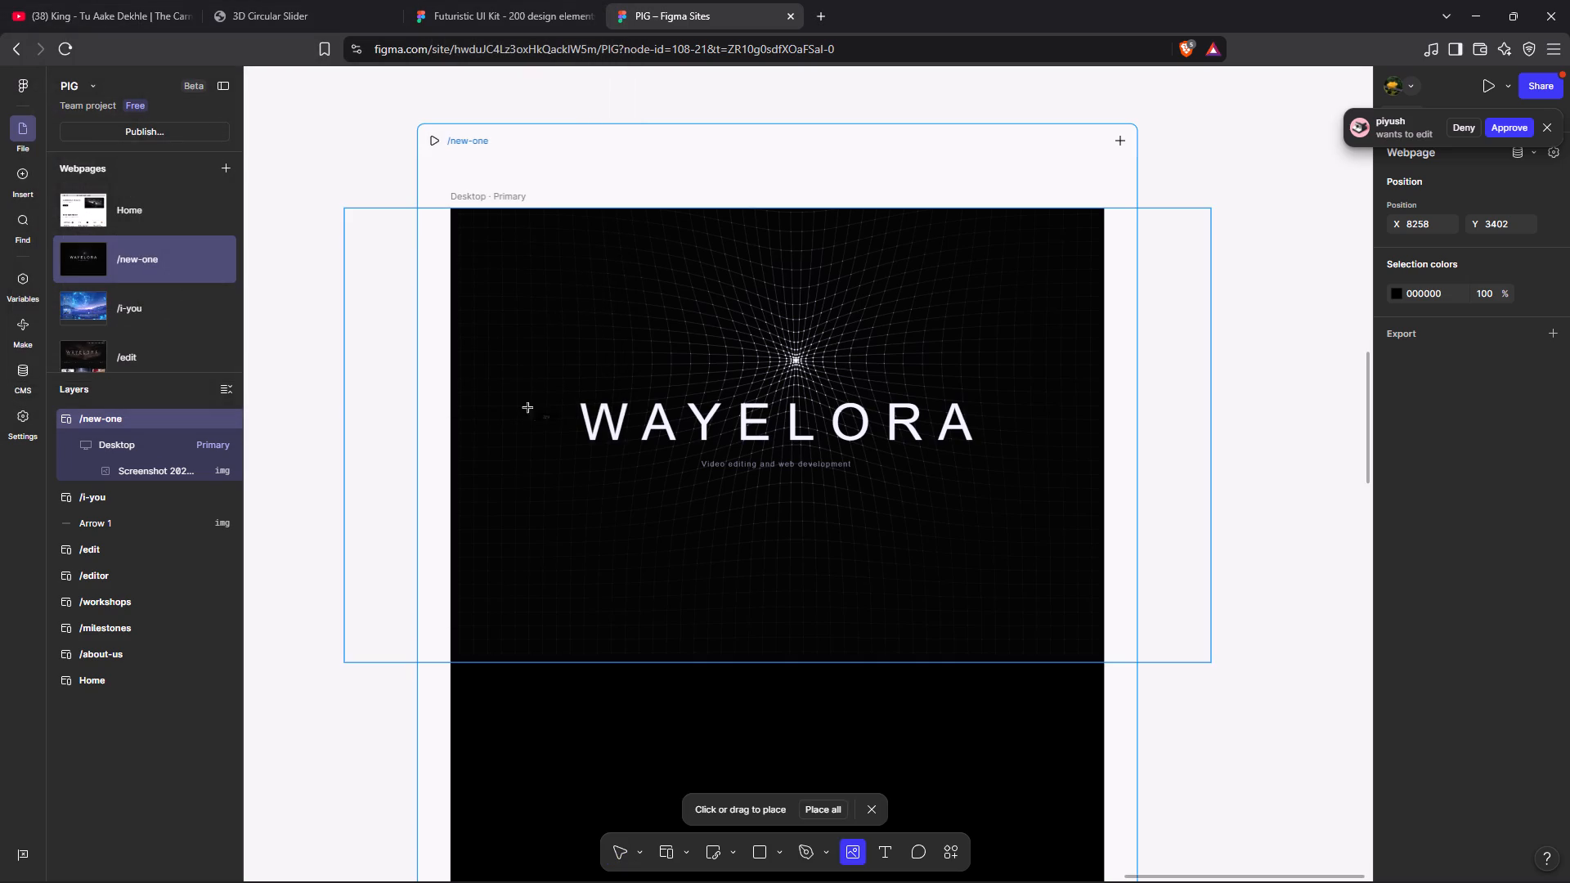
click(706, 716)
Move the circular slider screenshot lower in the frame to about X -334, top 796, so its cards sit near the frame's centre.
scroll(706, 716, down, 3)
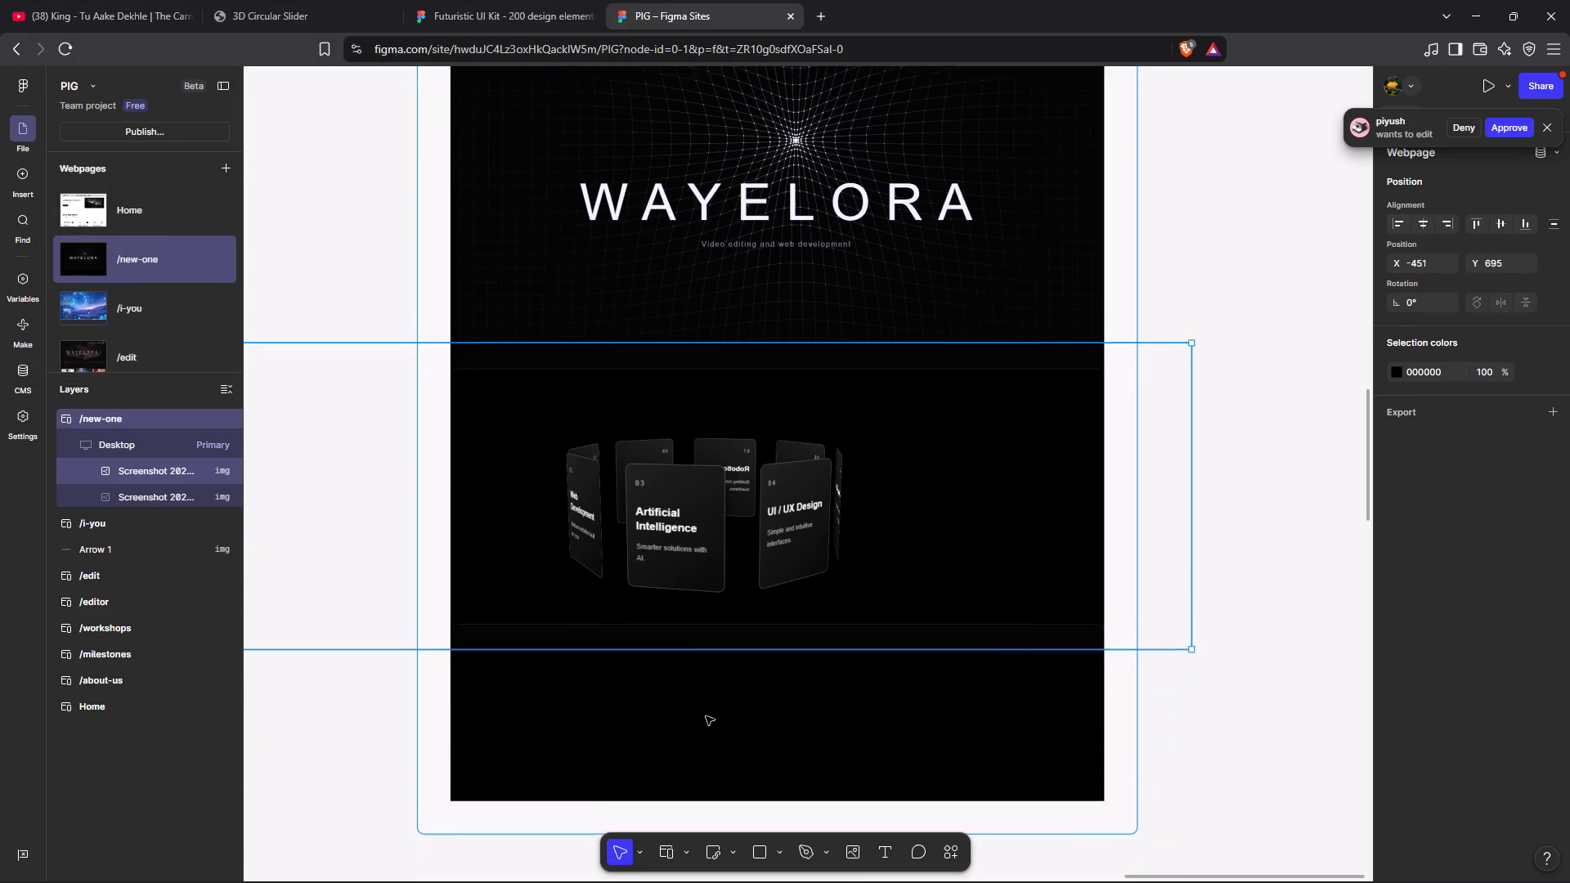
scroll(706, 716, down, 1)
drag(739, 563, 788, 567)
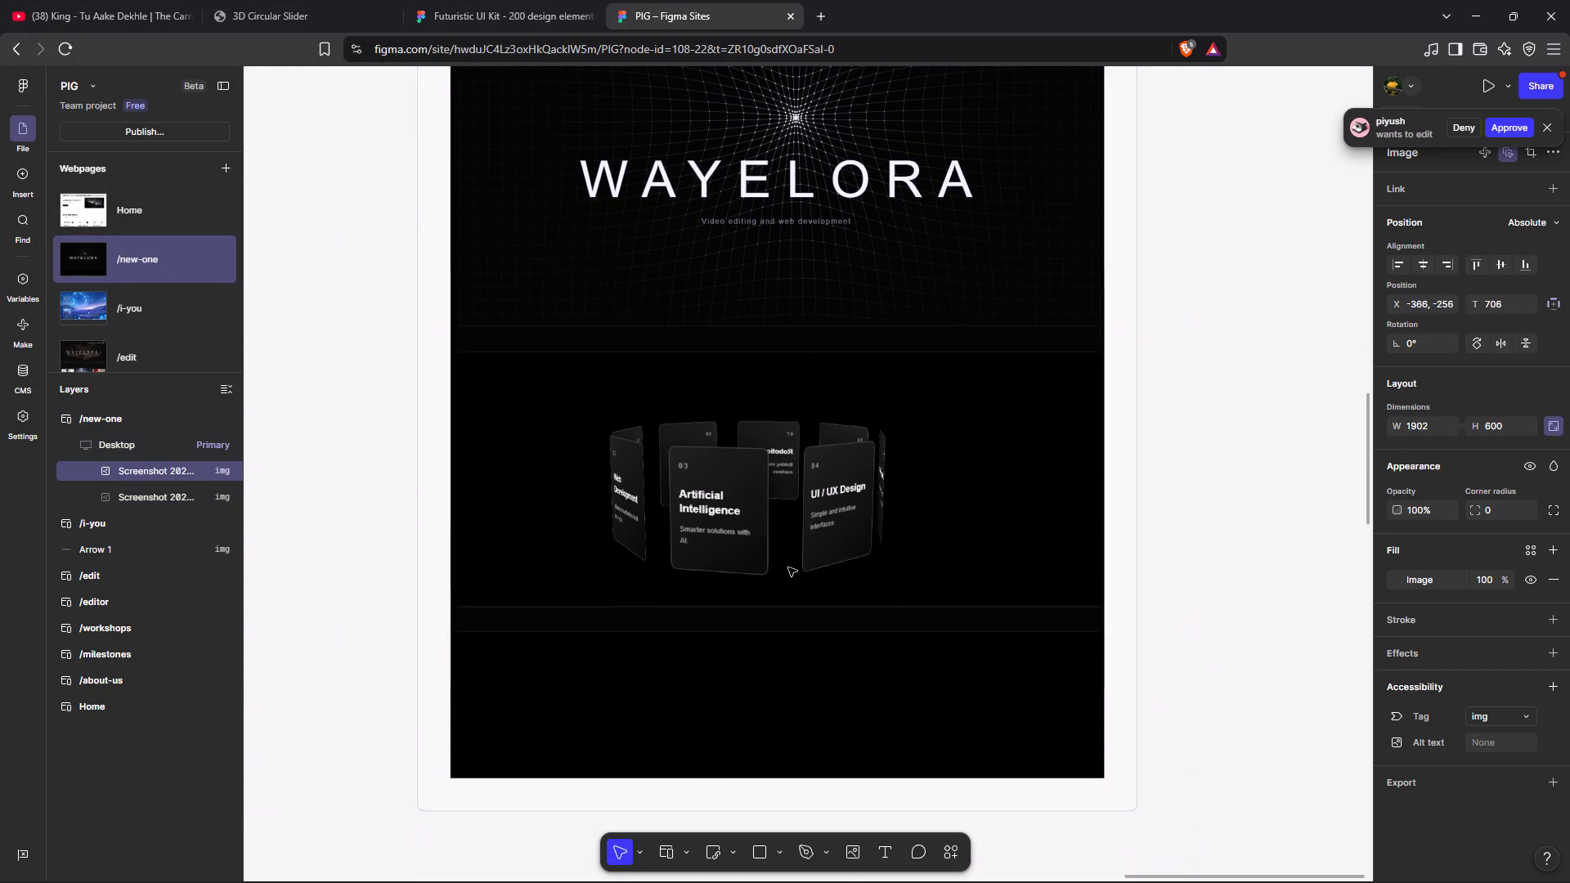
drag(788, 567, 805, 594)
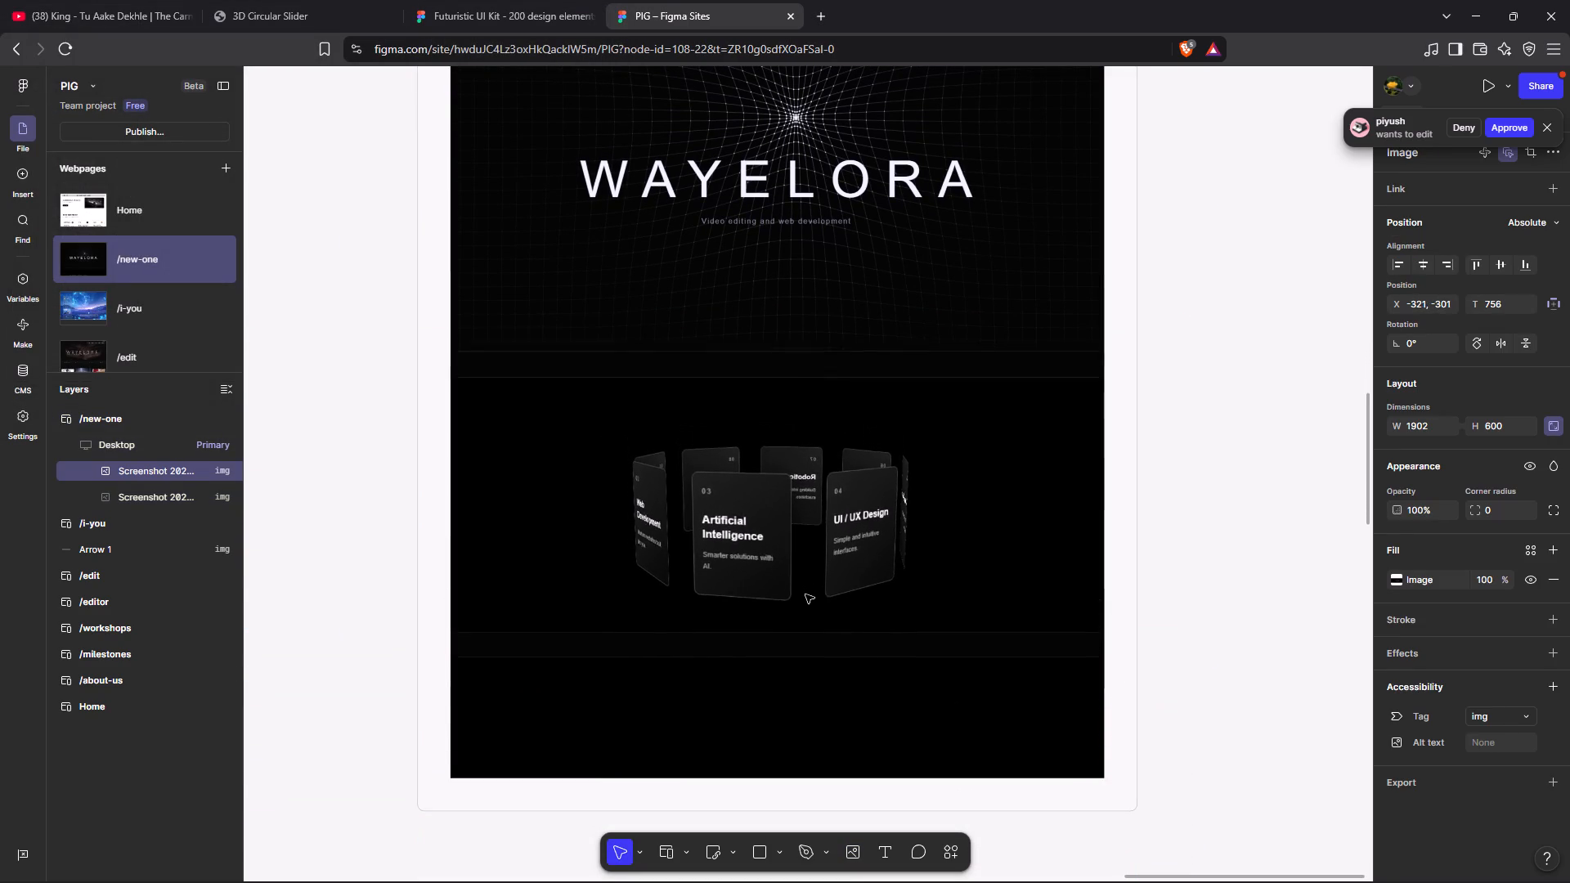
drag(805, 594, 799, 617)
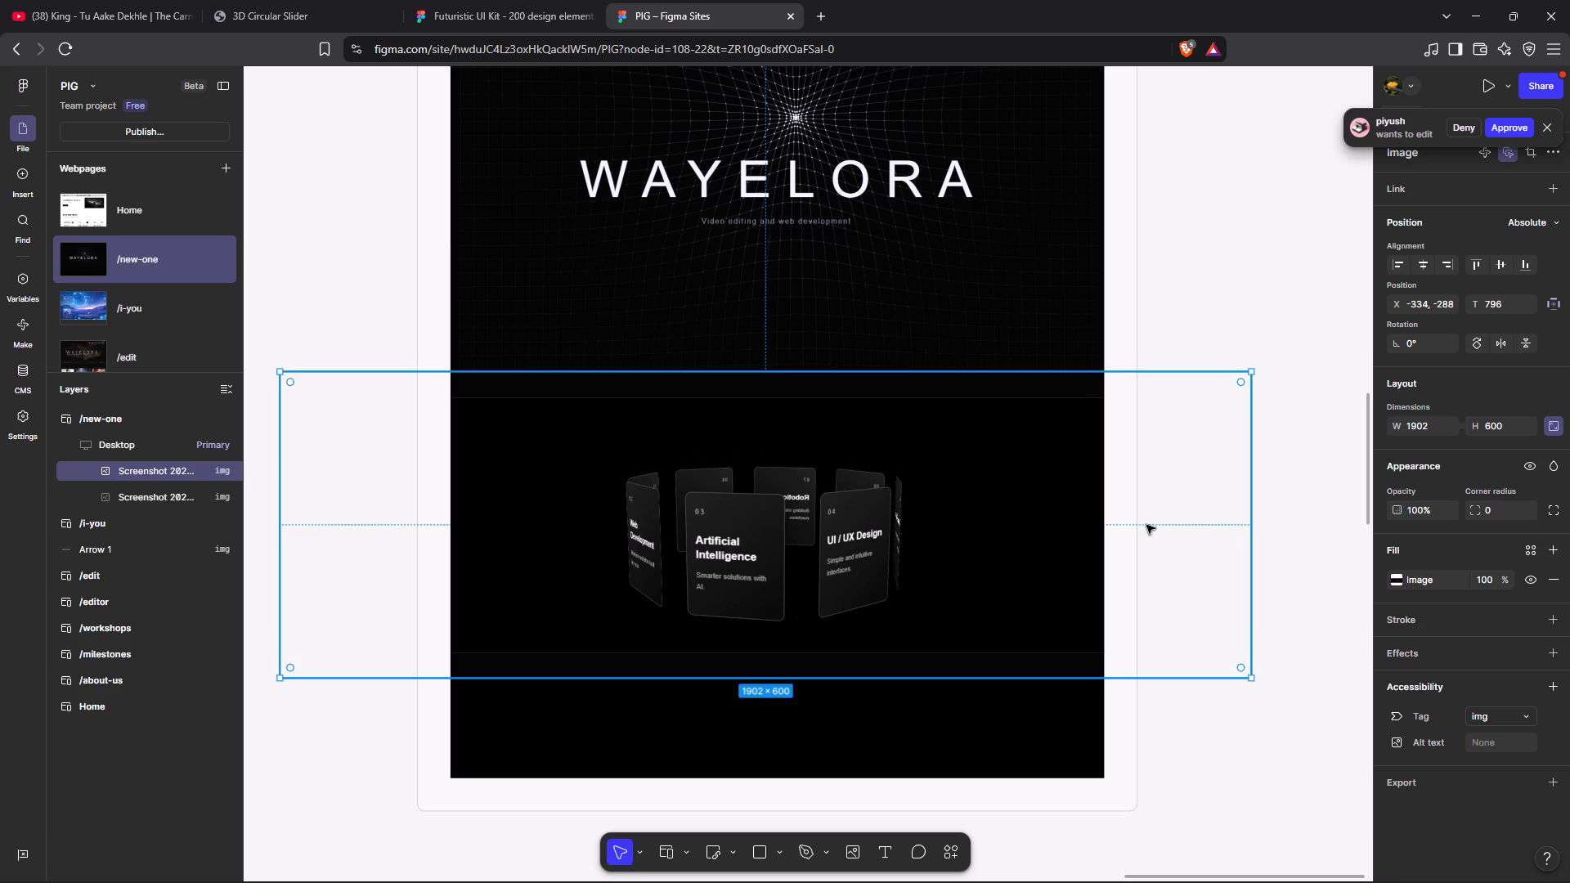
click(1335, 580)
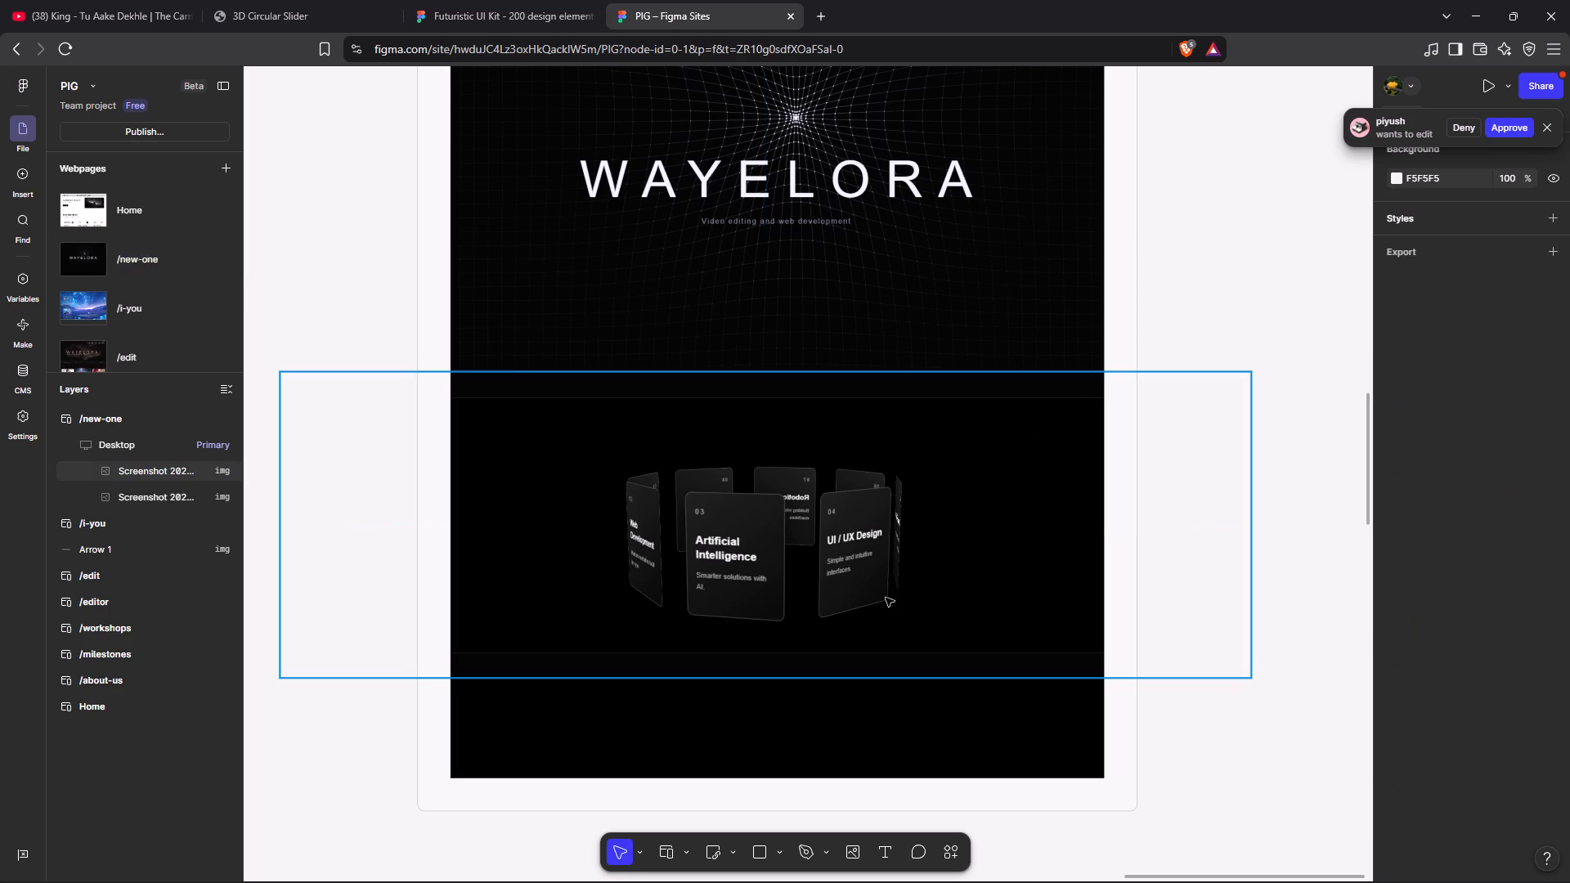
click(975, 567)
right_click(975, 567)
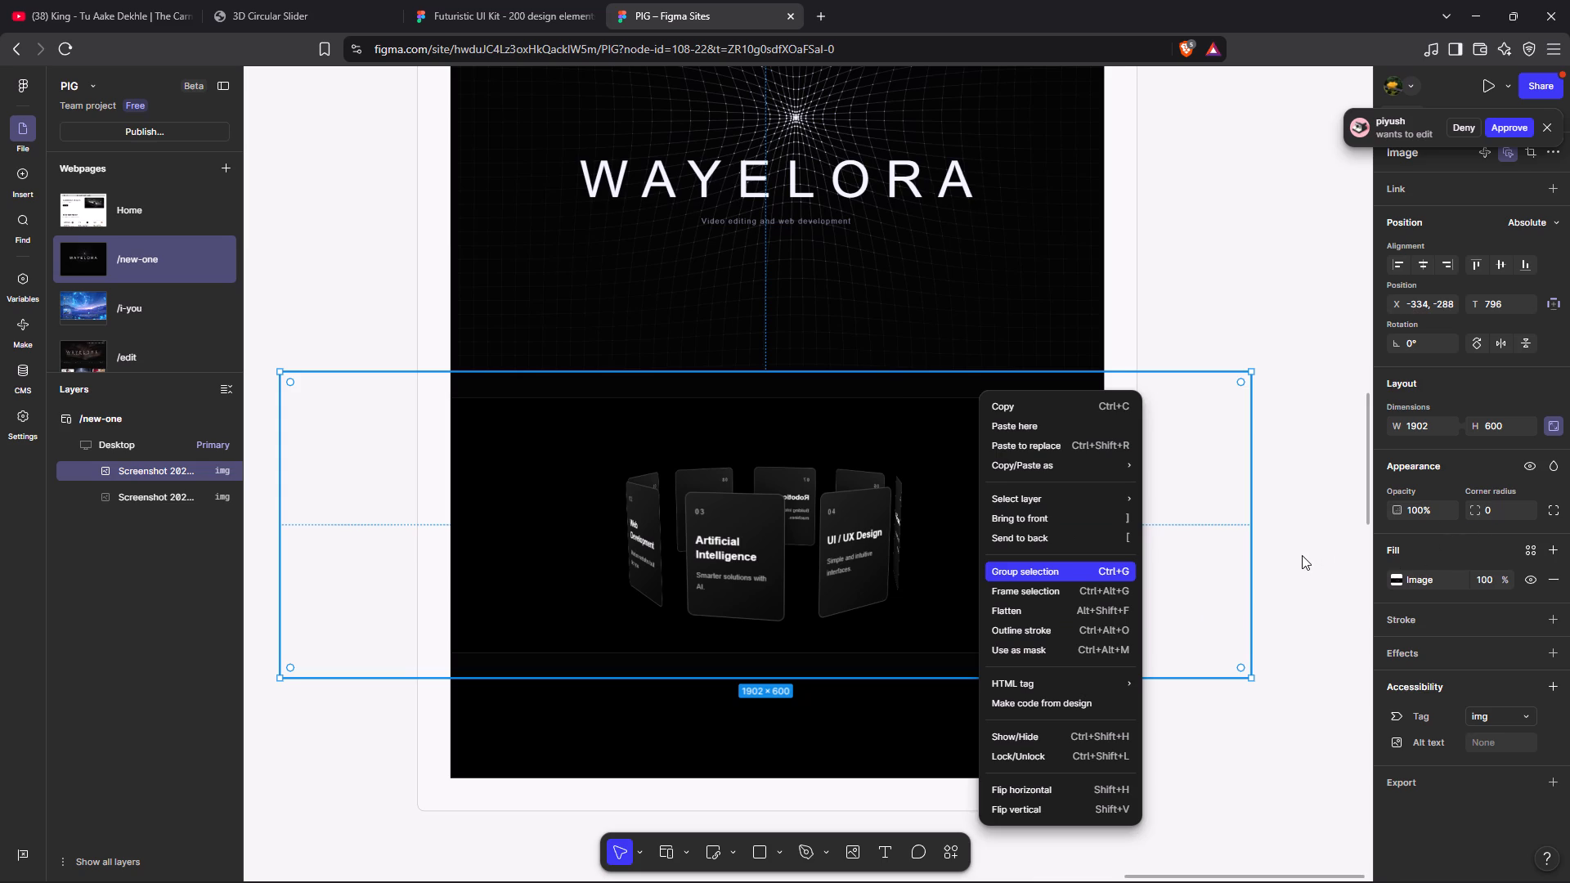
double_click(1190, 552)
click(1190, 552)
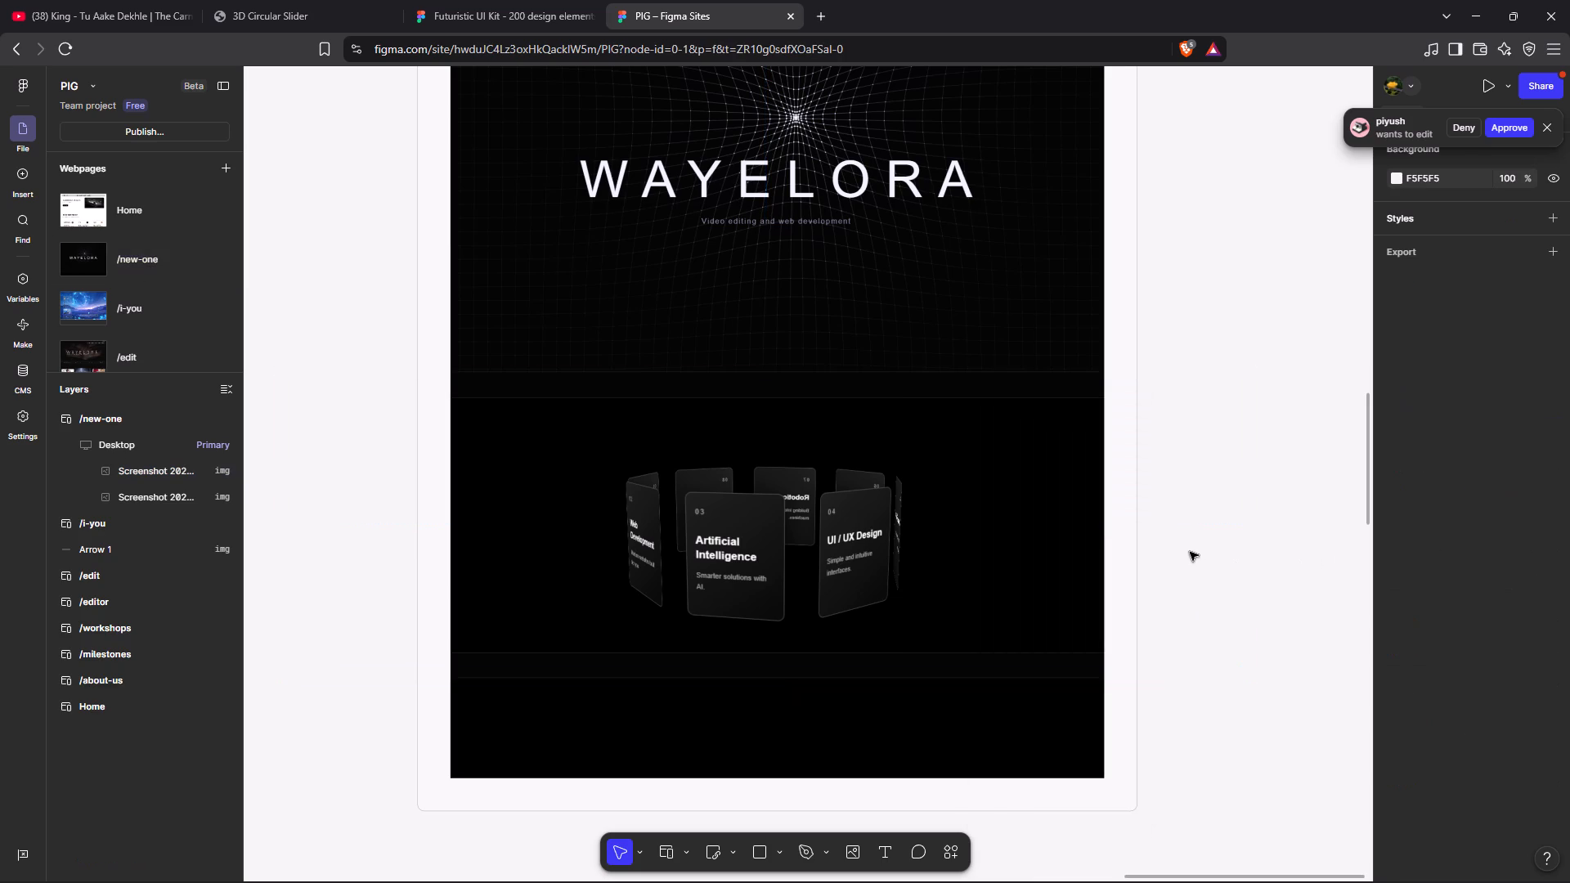
Set the slider screenshot's image fill to Crop and trim its top and bottom strips to a height of about 492.
triple_click(1025, 549)
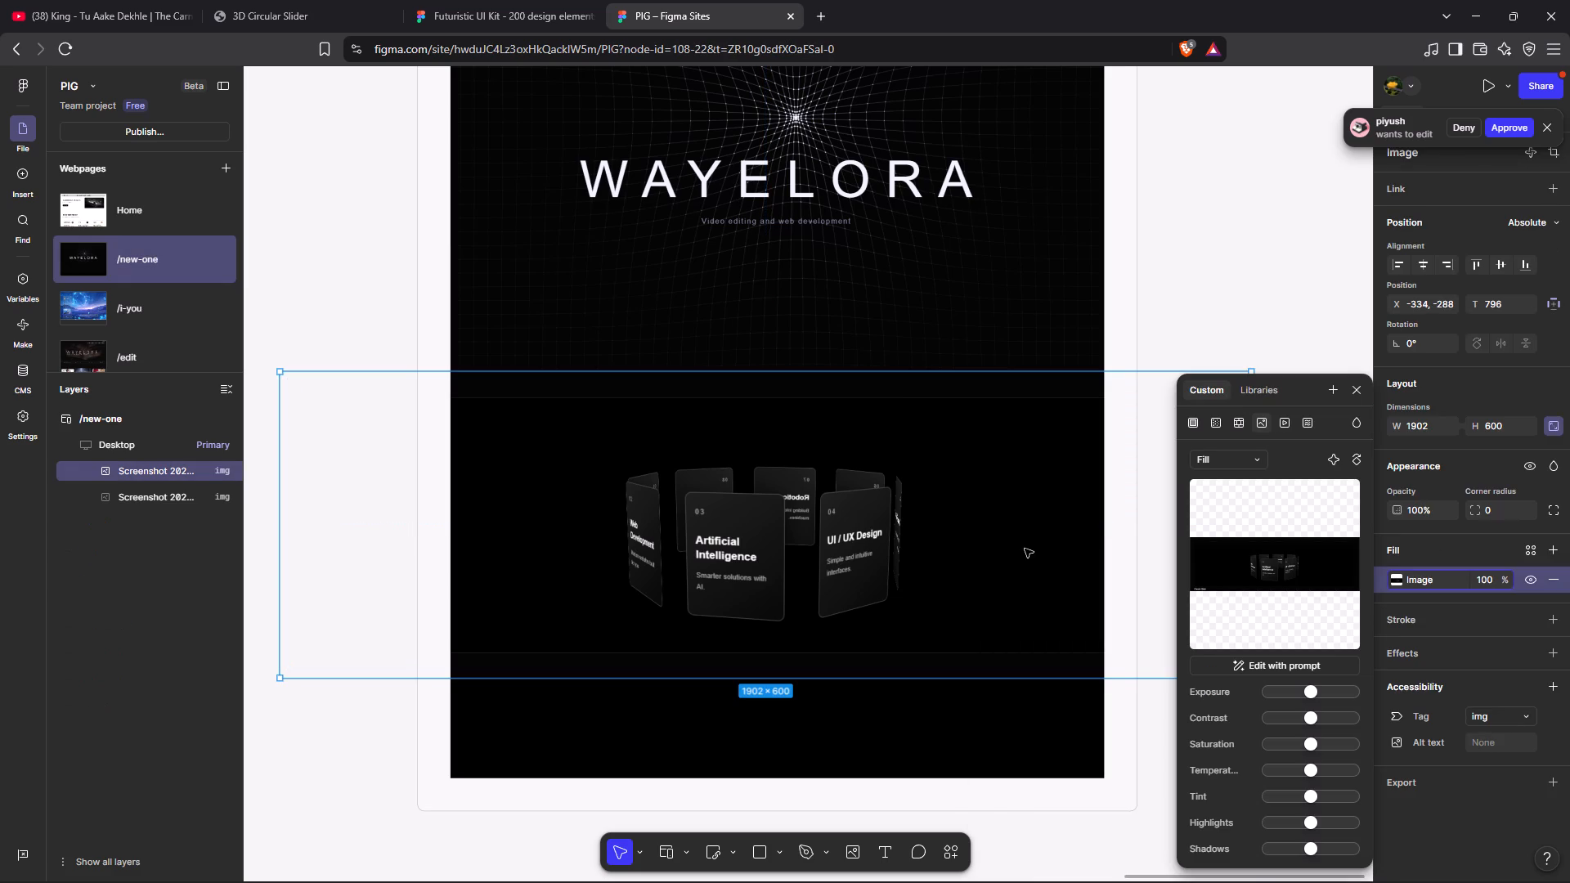
click(1260, 457)
click(1244, 495)
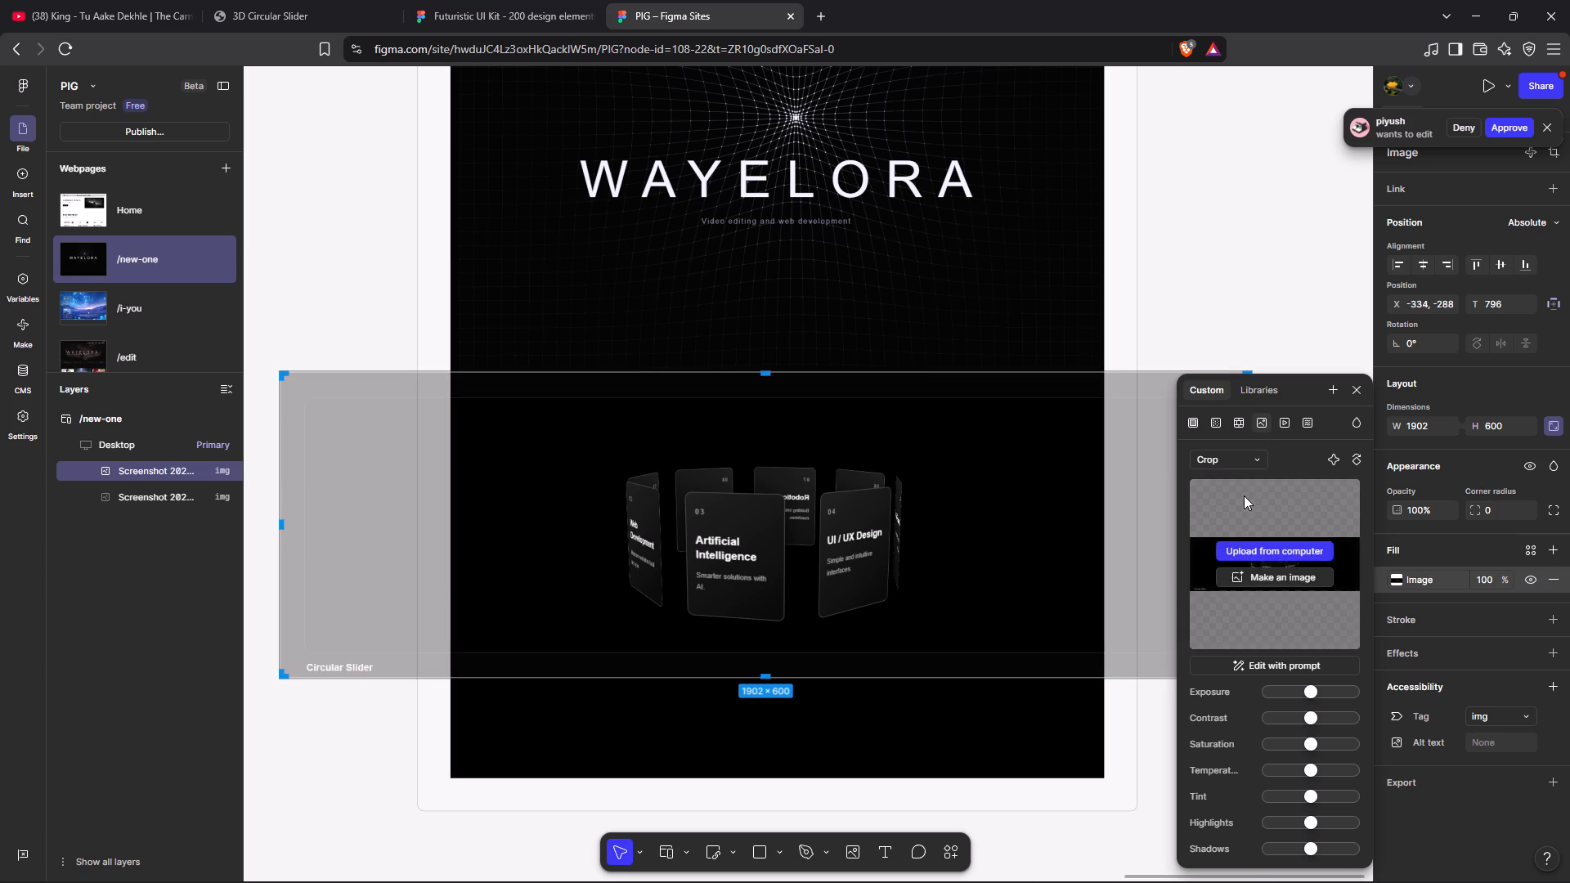
drag(766, 377, 766, 393)
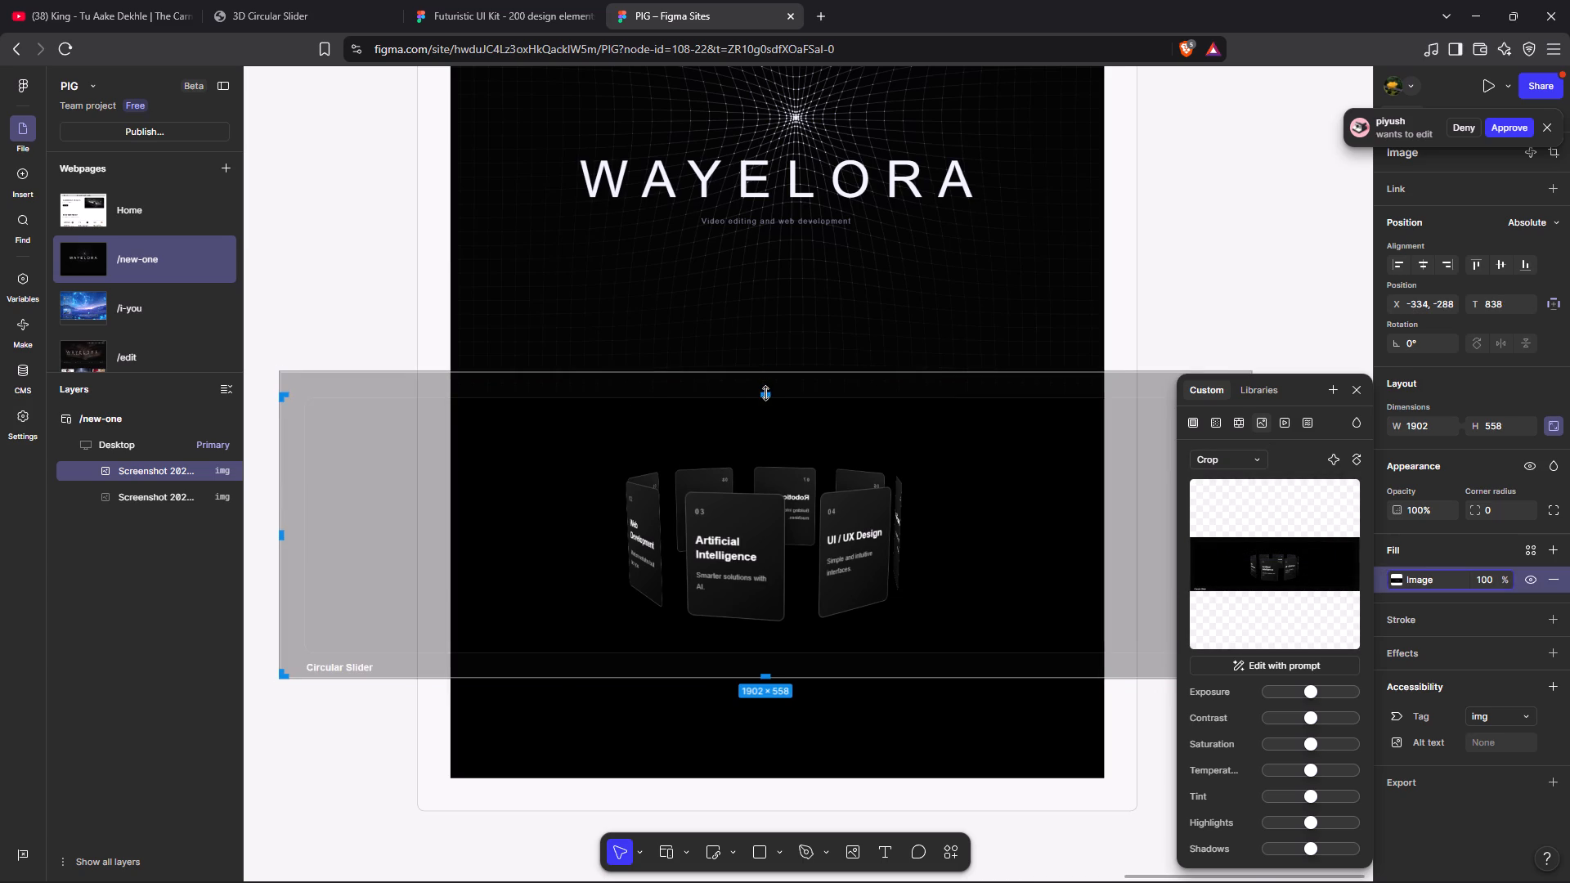
drag(766, 393, 769, 395)
drag(769, 395, 769, 398)
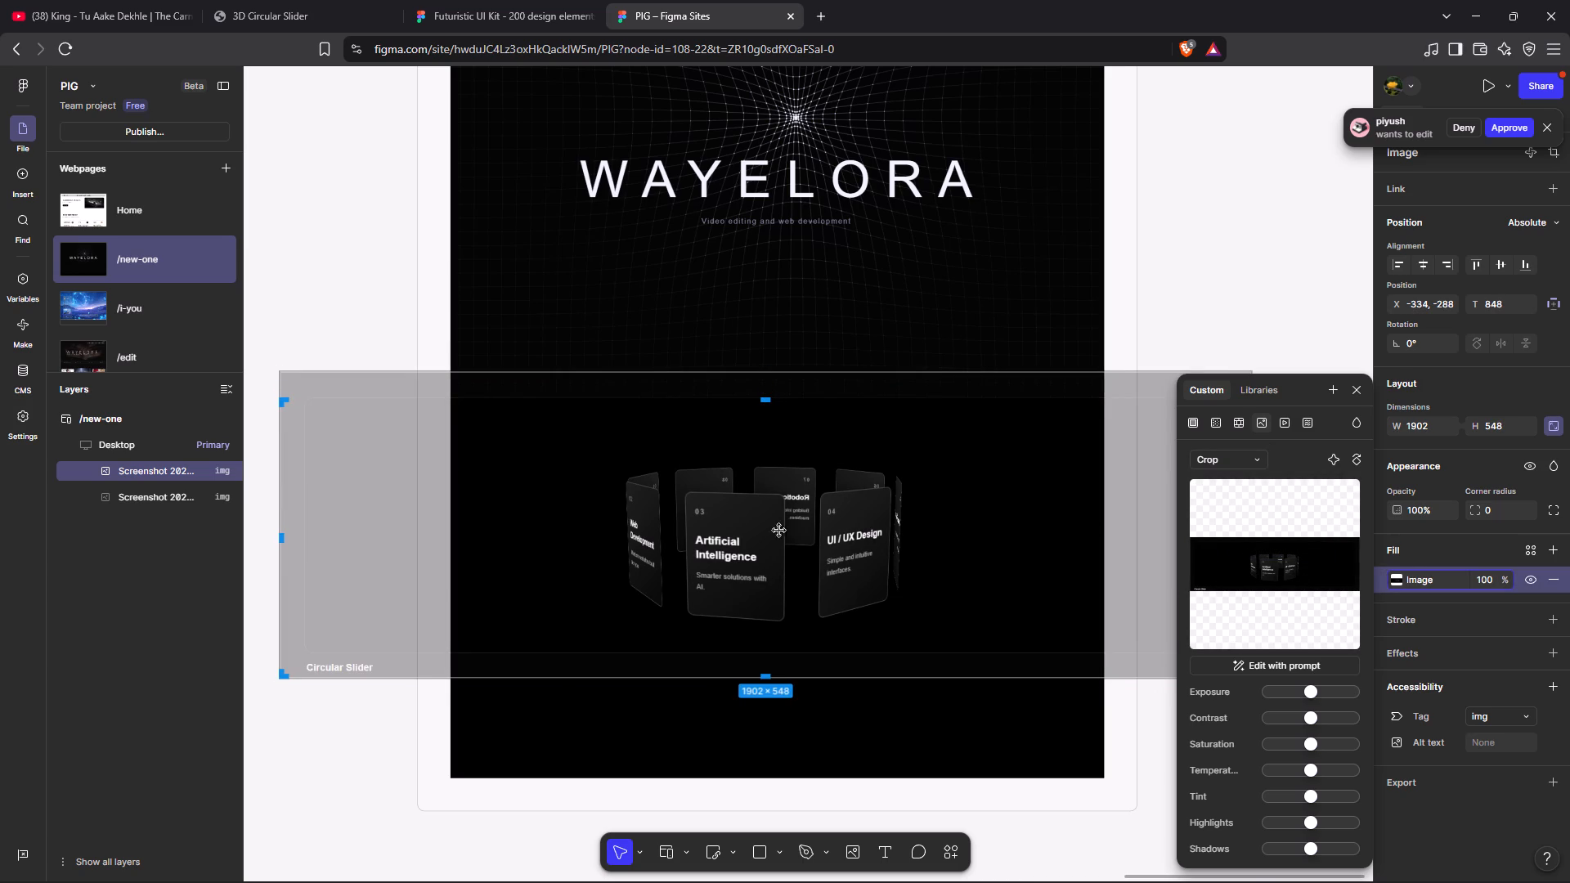
drag(770, 682, 771, 646)
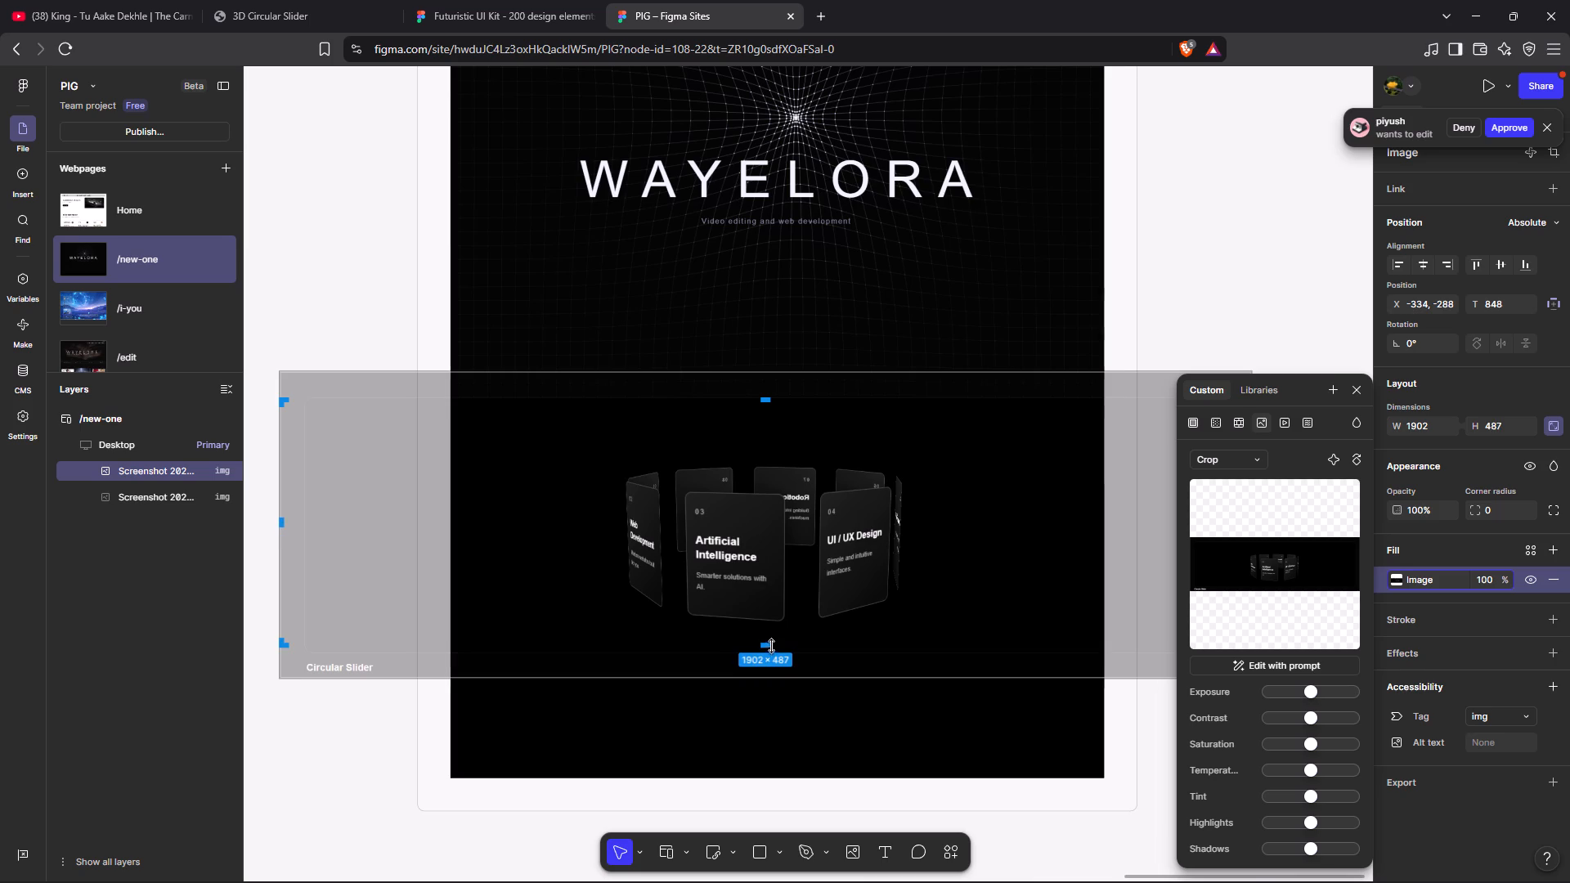
drag(771, 646, 774, 649)
Crop both sides of the slider screenshot to the Desktop frame's edges, giving a width of 1280, and finish cropping.
drag(281, 527, 451, 509)
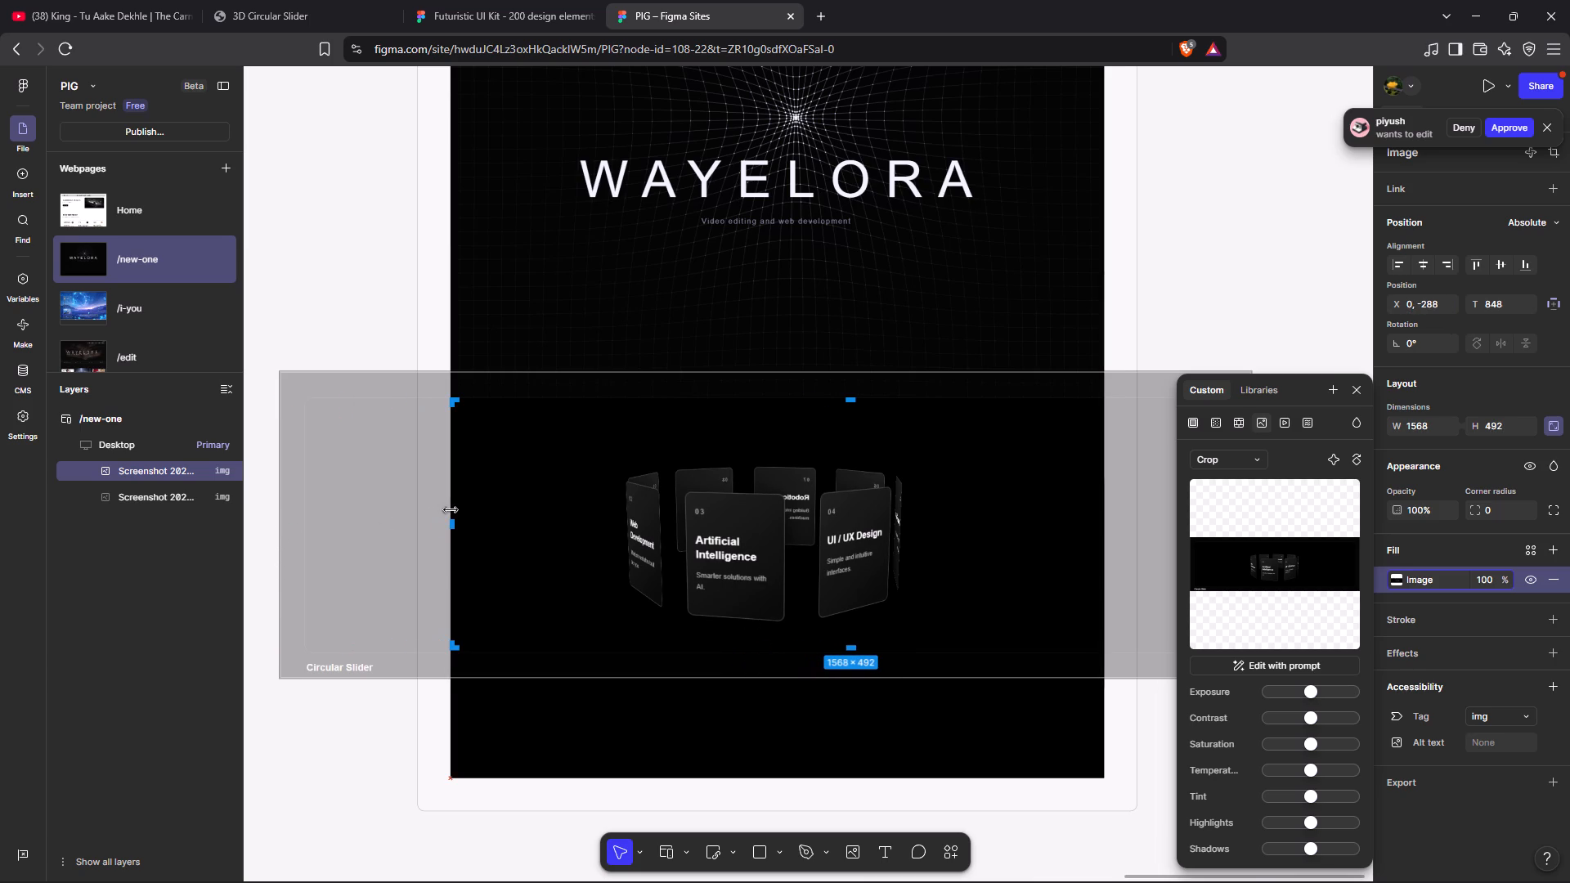
drag(451, 509, 450, 510)
drag(450, 510, 450, 509)
drag(1308, 391, 819, 513)
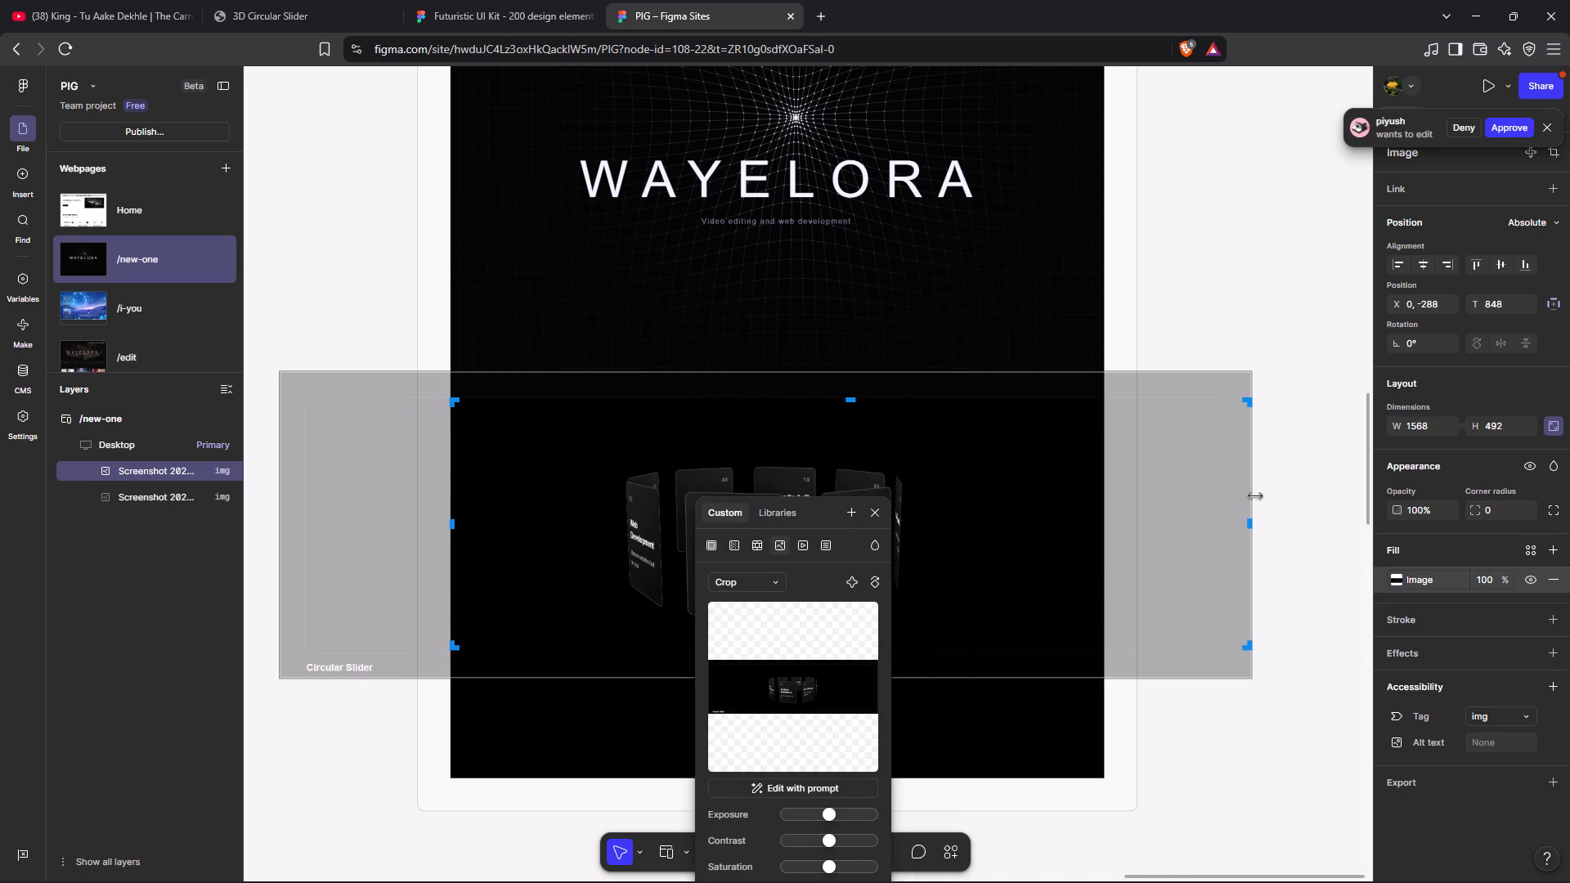
drag(1253, 527, 1097, 514)
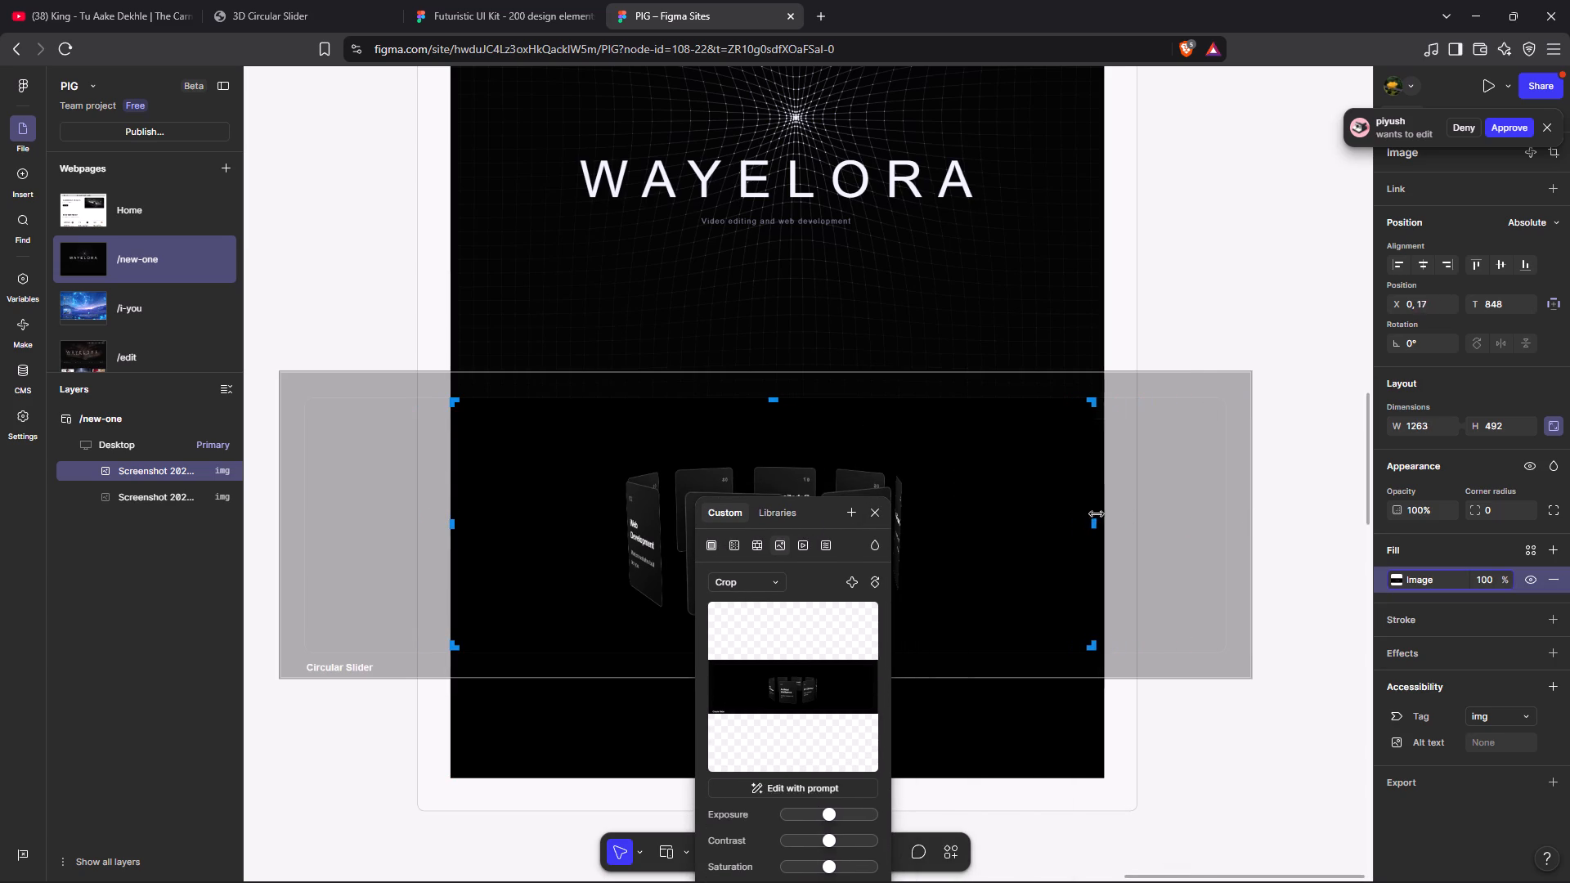
drag(1097, 514, 1103, 517)
scroll(815, 773, down, 4)
click(1092, 791)
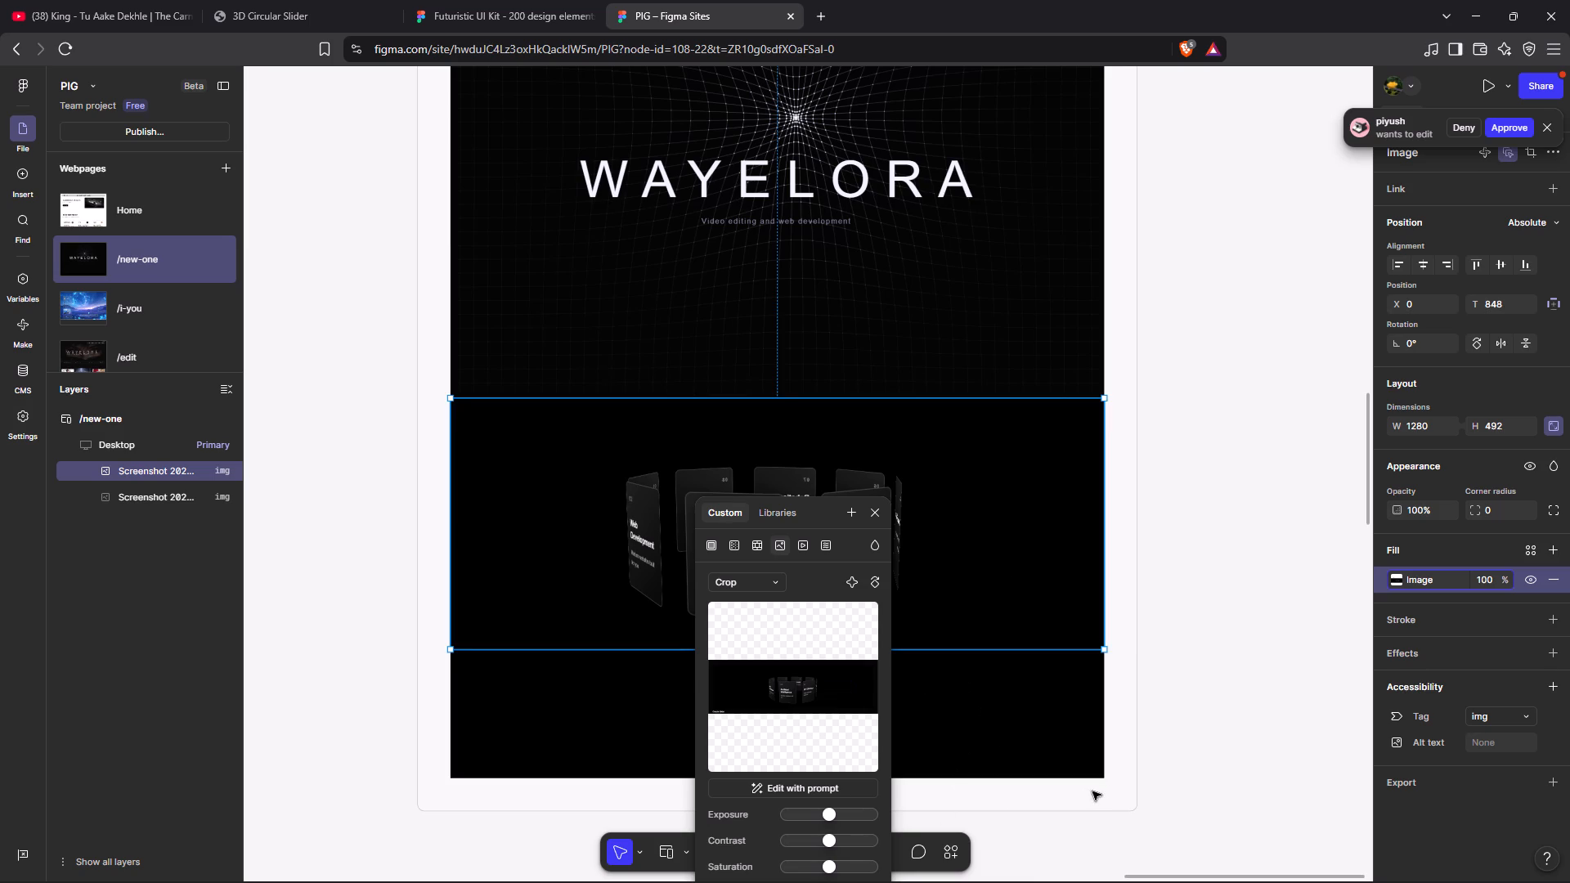
click(1232, 658)
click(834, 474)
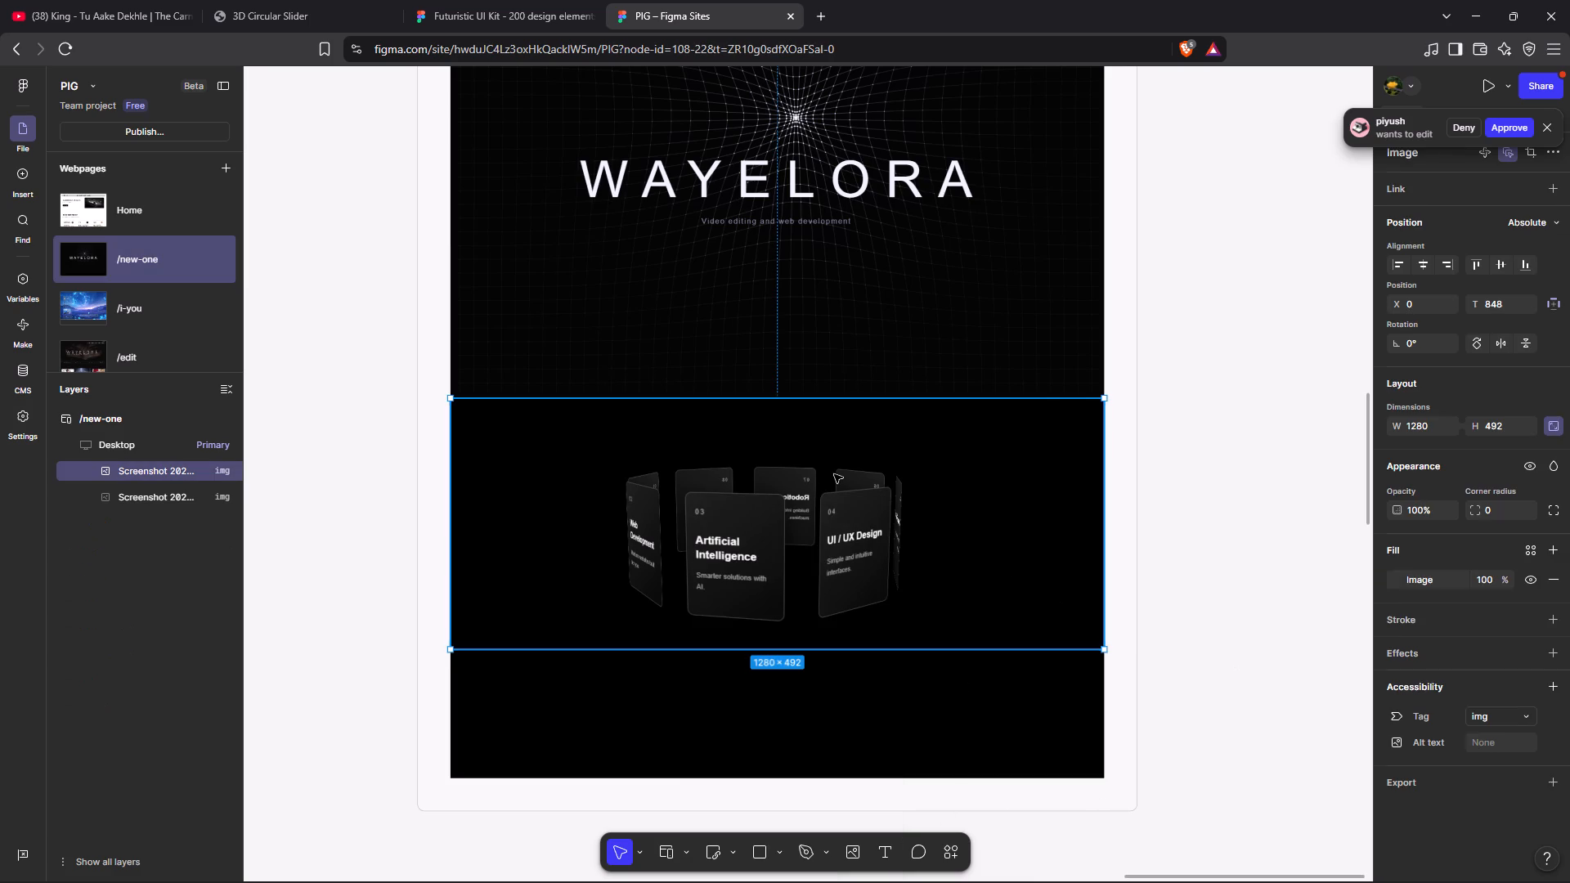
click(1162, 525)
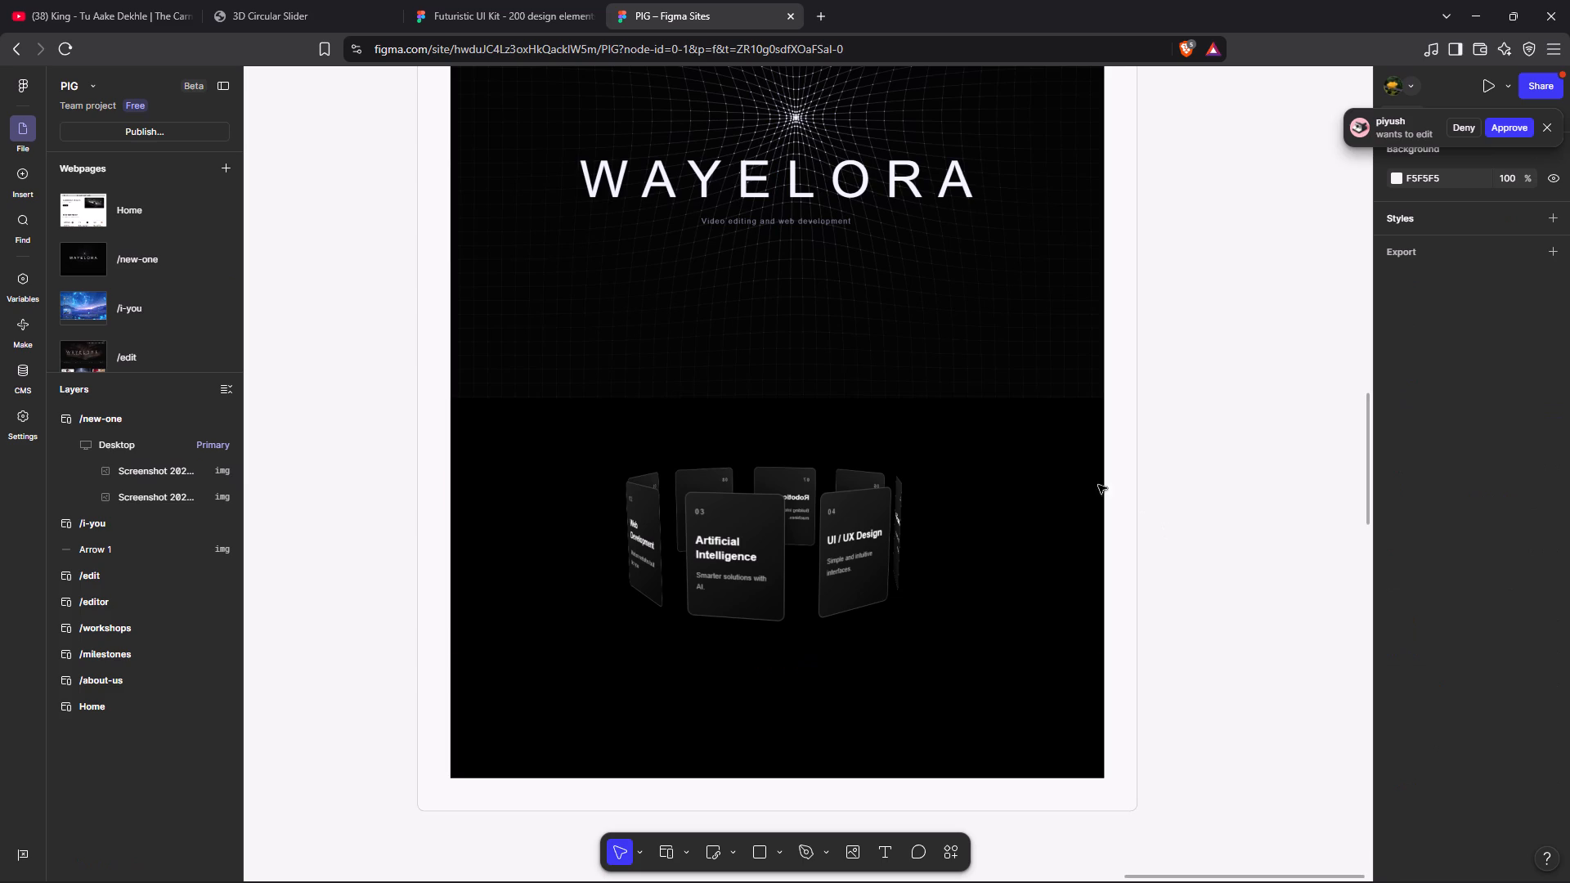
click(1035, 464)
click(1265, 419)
Preview the /new-one page and examine how the WAYELORA hero flows into the circular slider section below.
scroll(545, 208, up, 3)
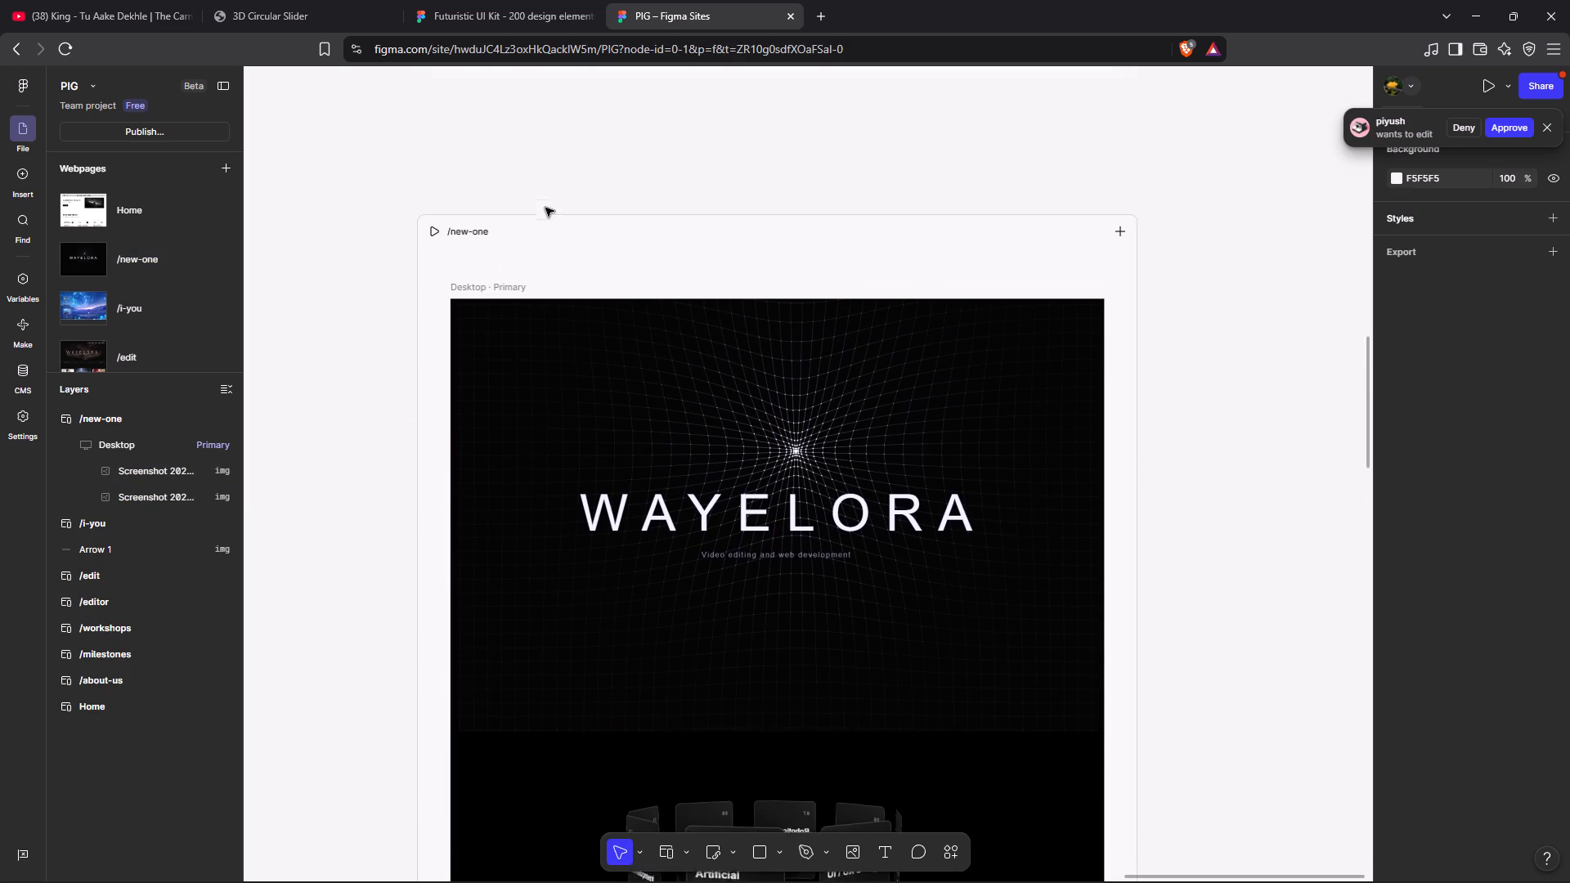
click(433, 242)
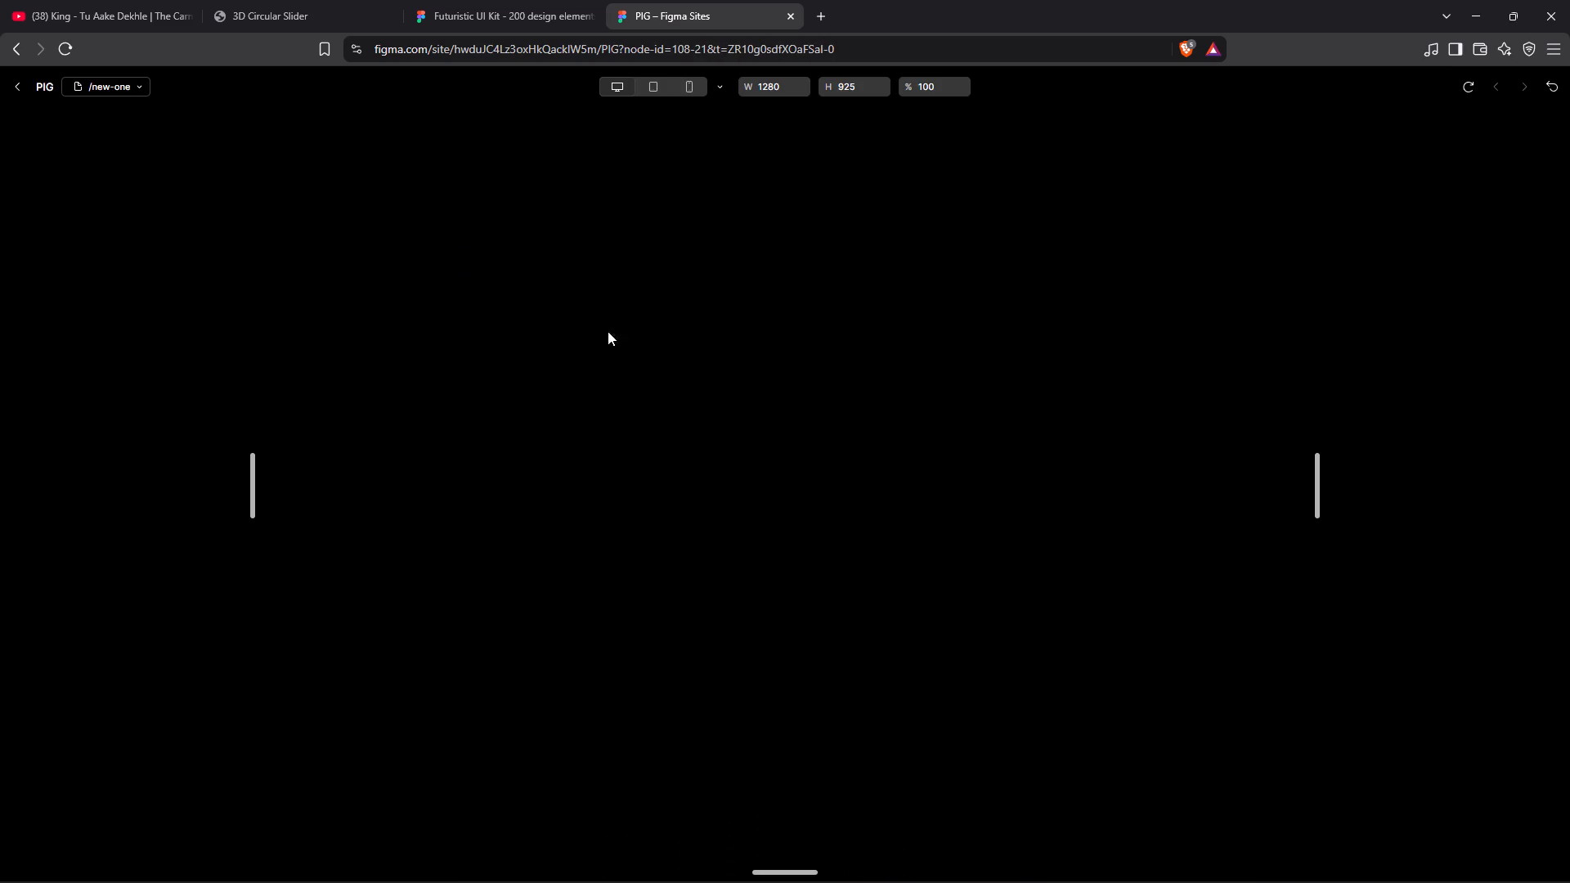
scroll(758, 416, down, 8)
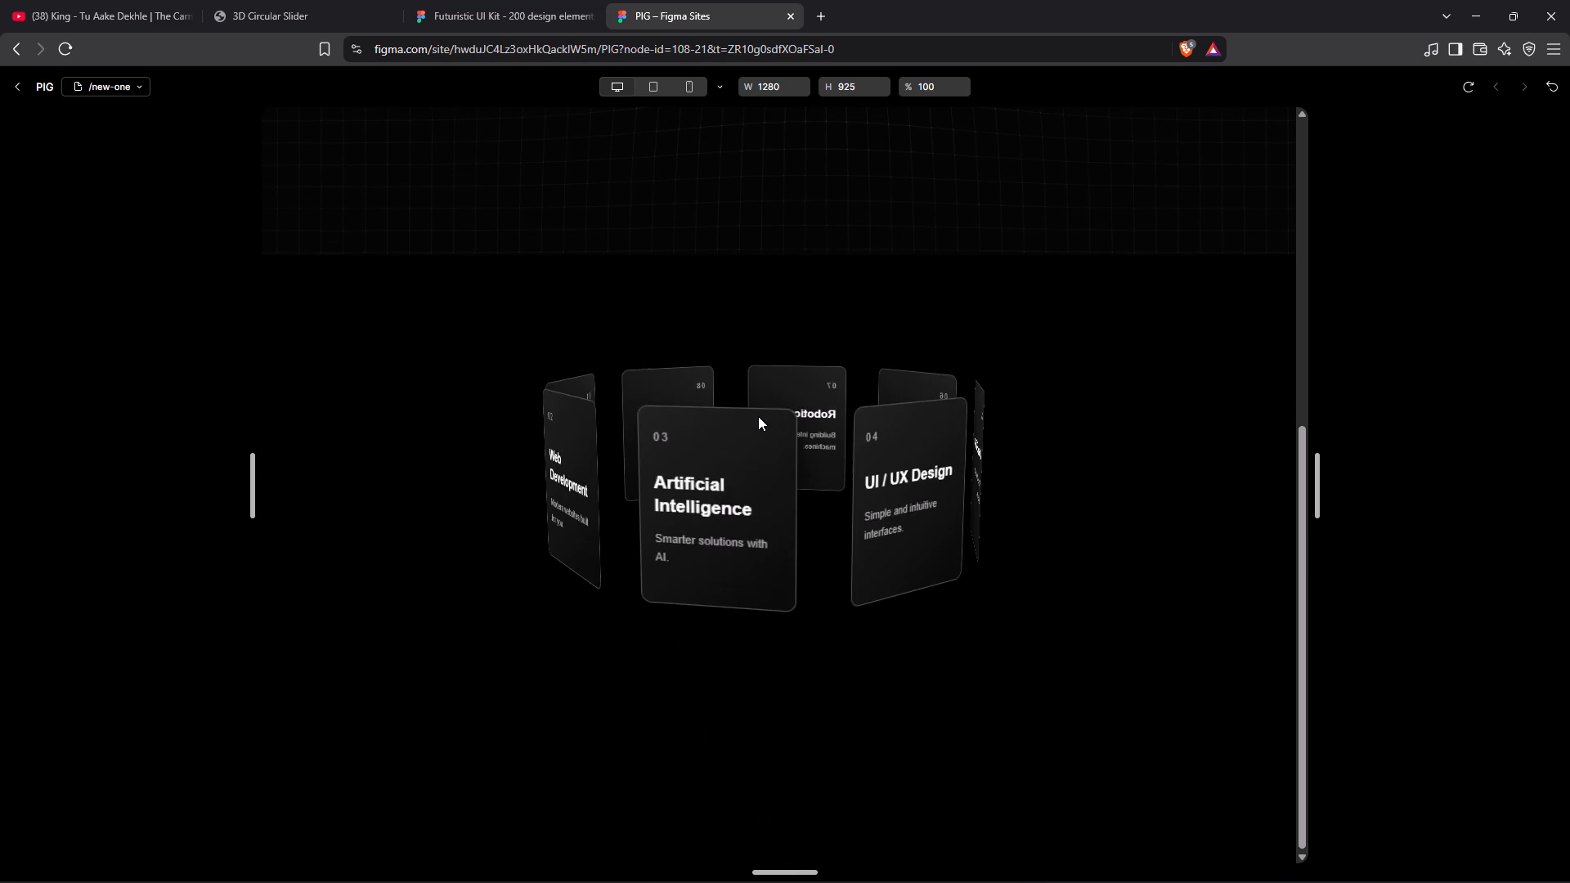
scroll(758, 416, up, 6)
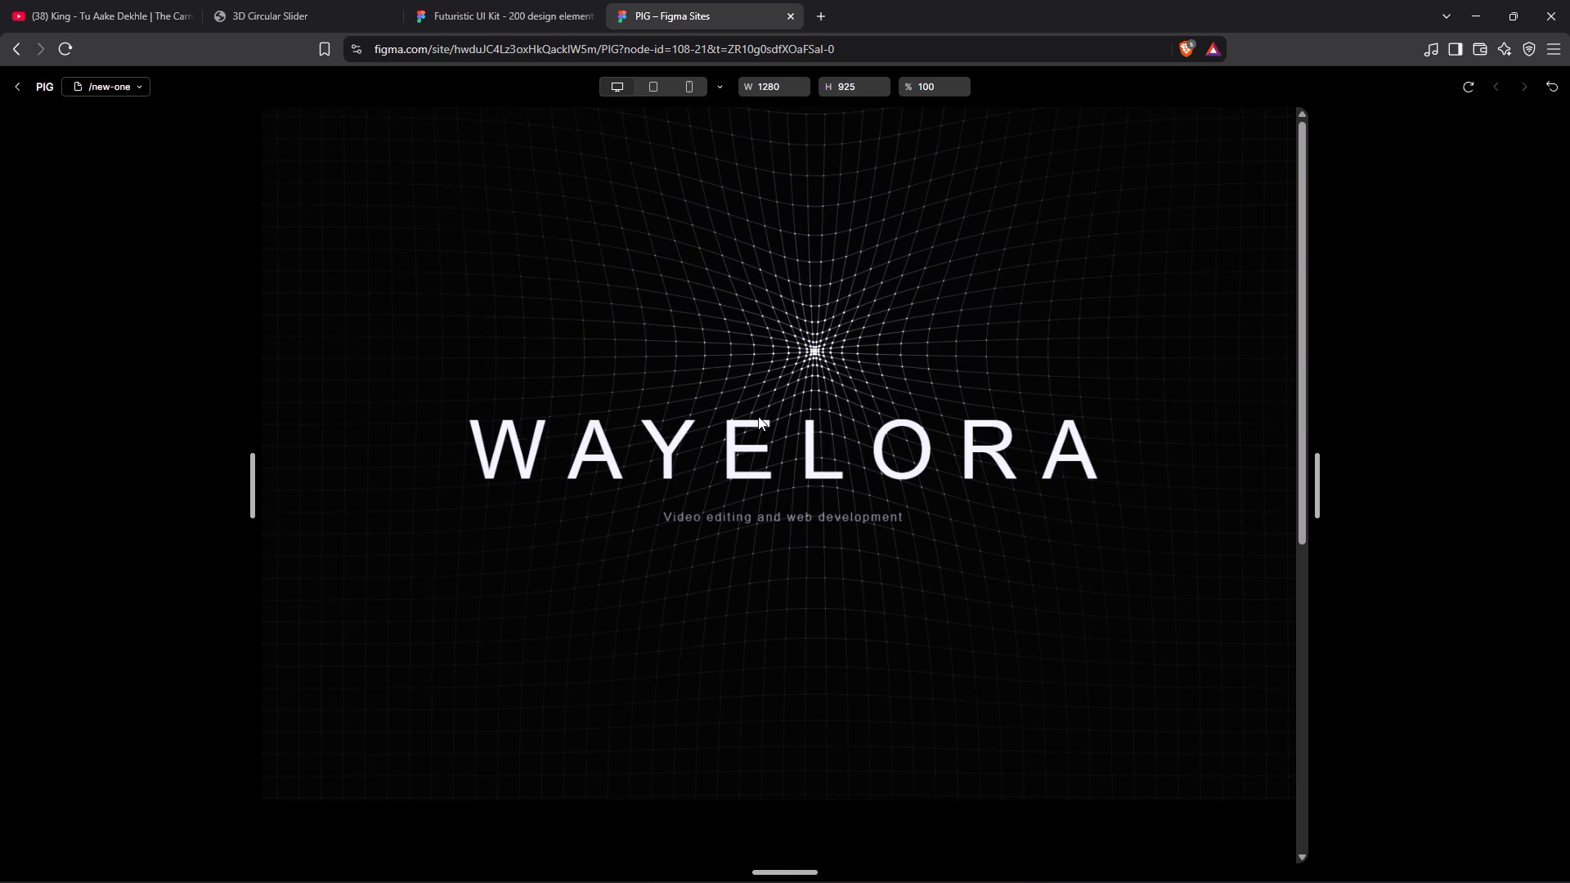
scroll(758, 416, up, 3)
scroll(758, 416, down, 5)
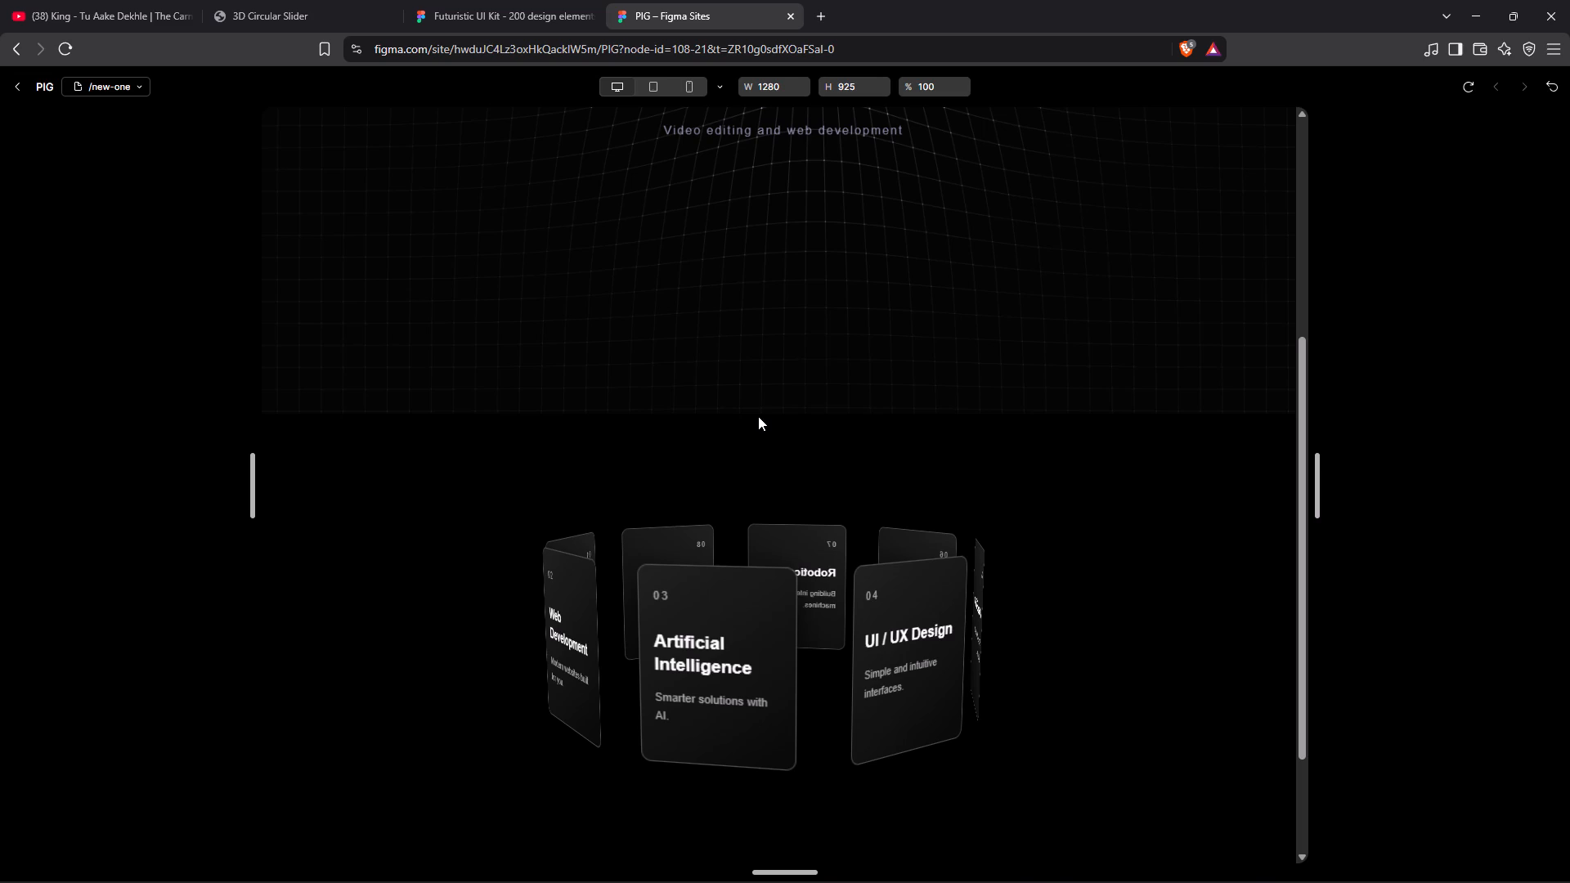
scroll(758, 416, down, 6)
scroll(758, 416, up, 7)
scroll(758, 416, down, 3)
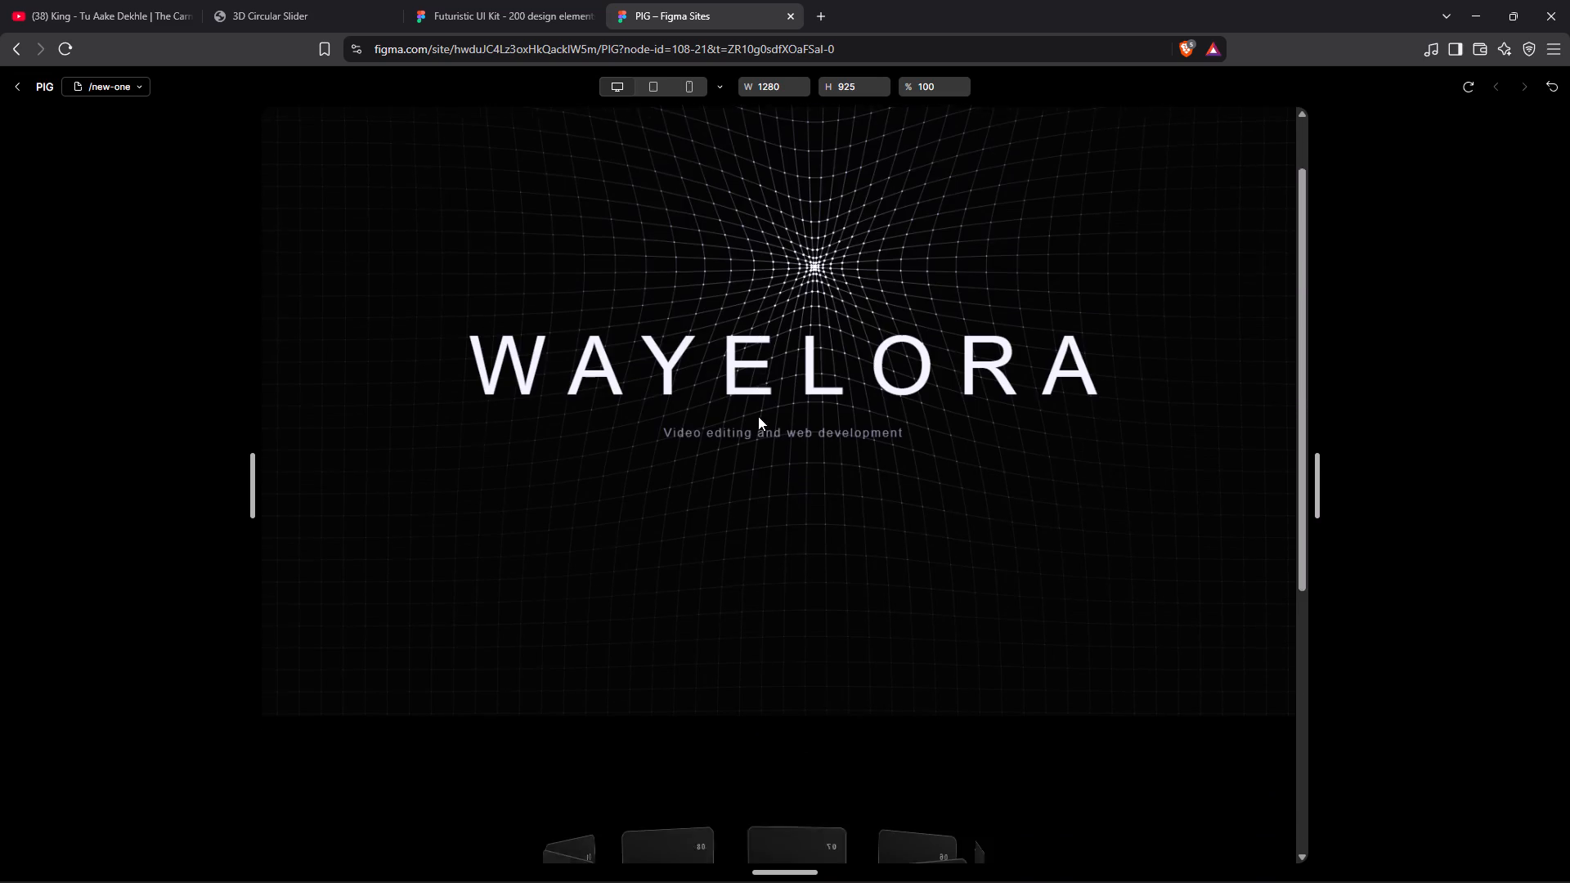
scroll(758, 416, down, 4)
Compare the preview with the original WAYELORA page in the 3D Circular Slider browser tab, and return to the /new-one canvas.
click(251, 0)
scroll(648, 603, up, 3)
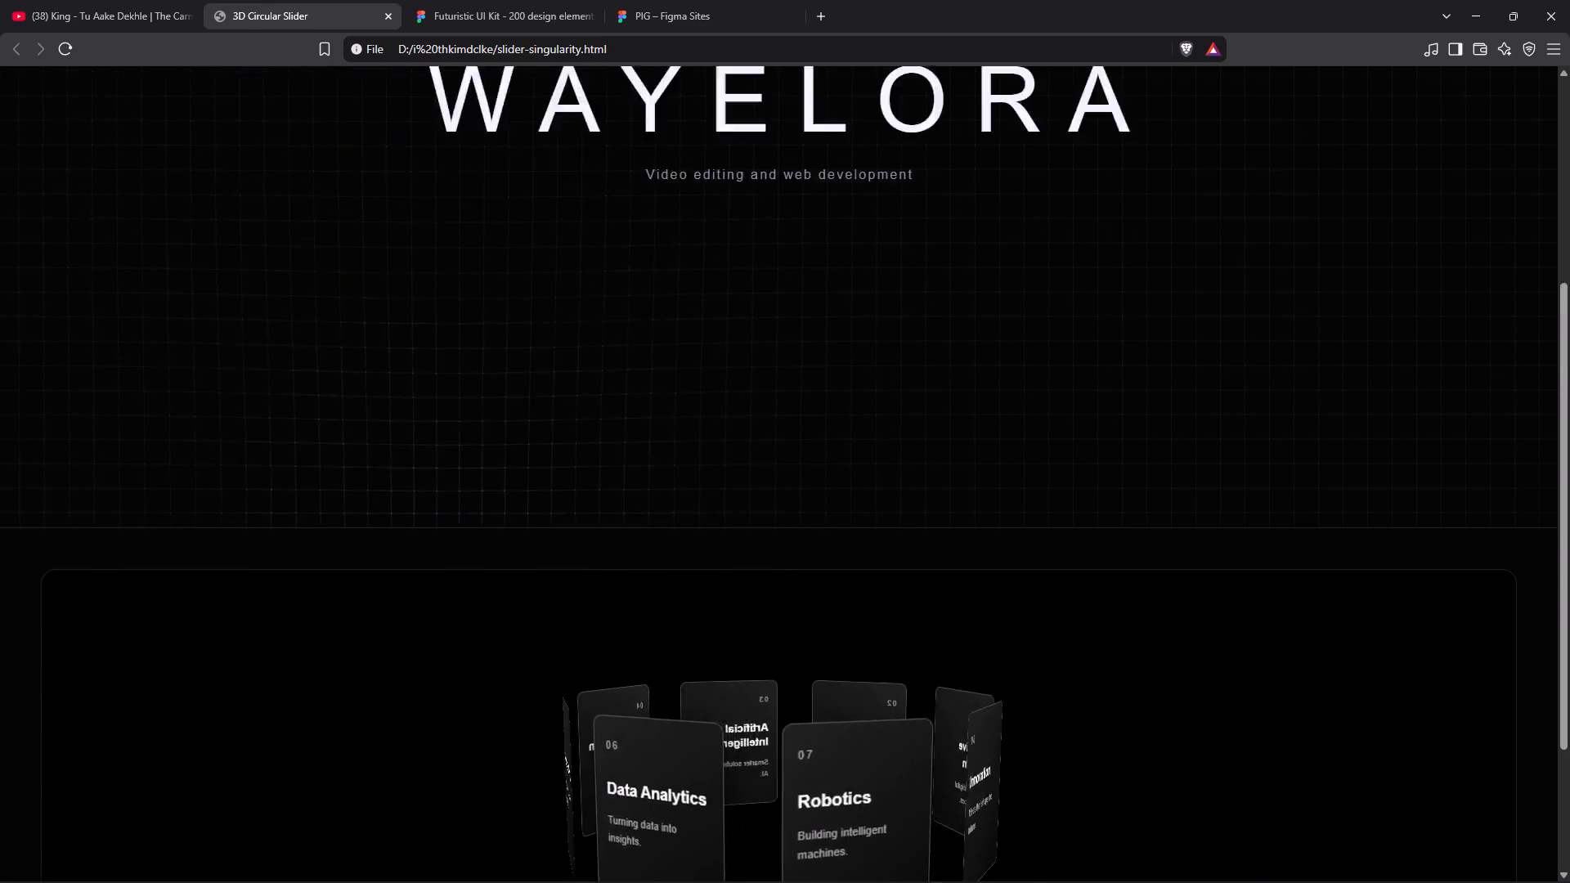
scroll(648, 603, up, 3)
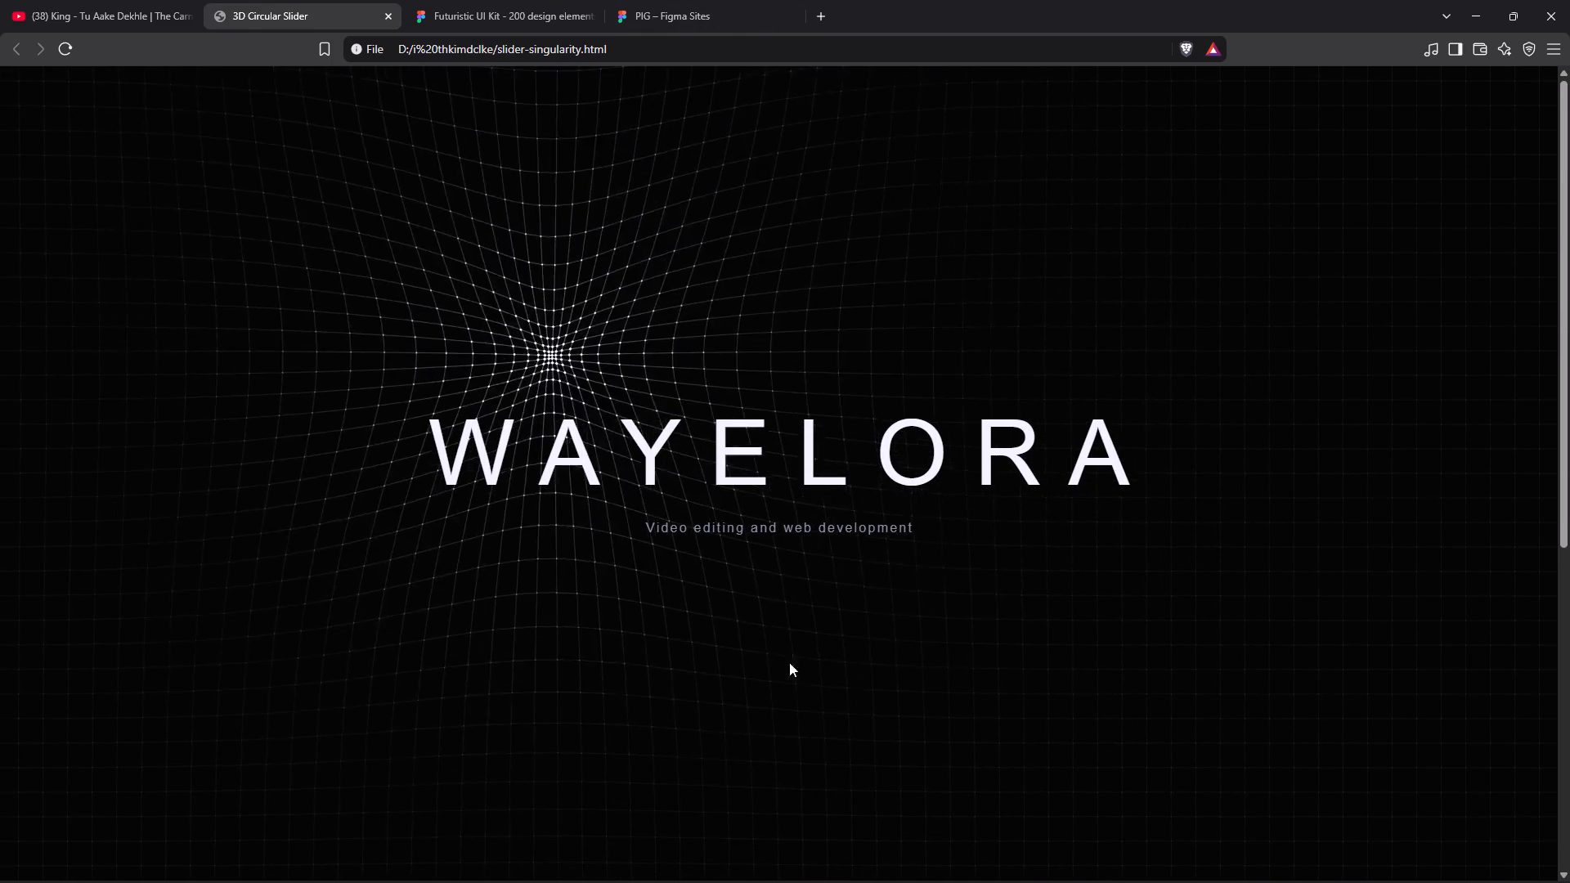
scroll(792, 656, down, 7)
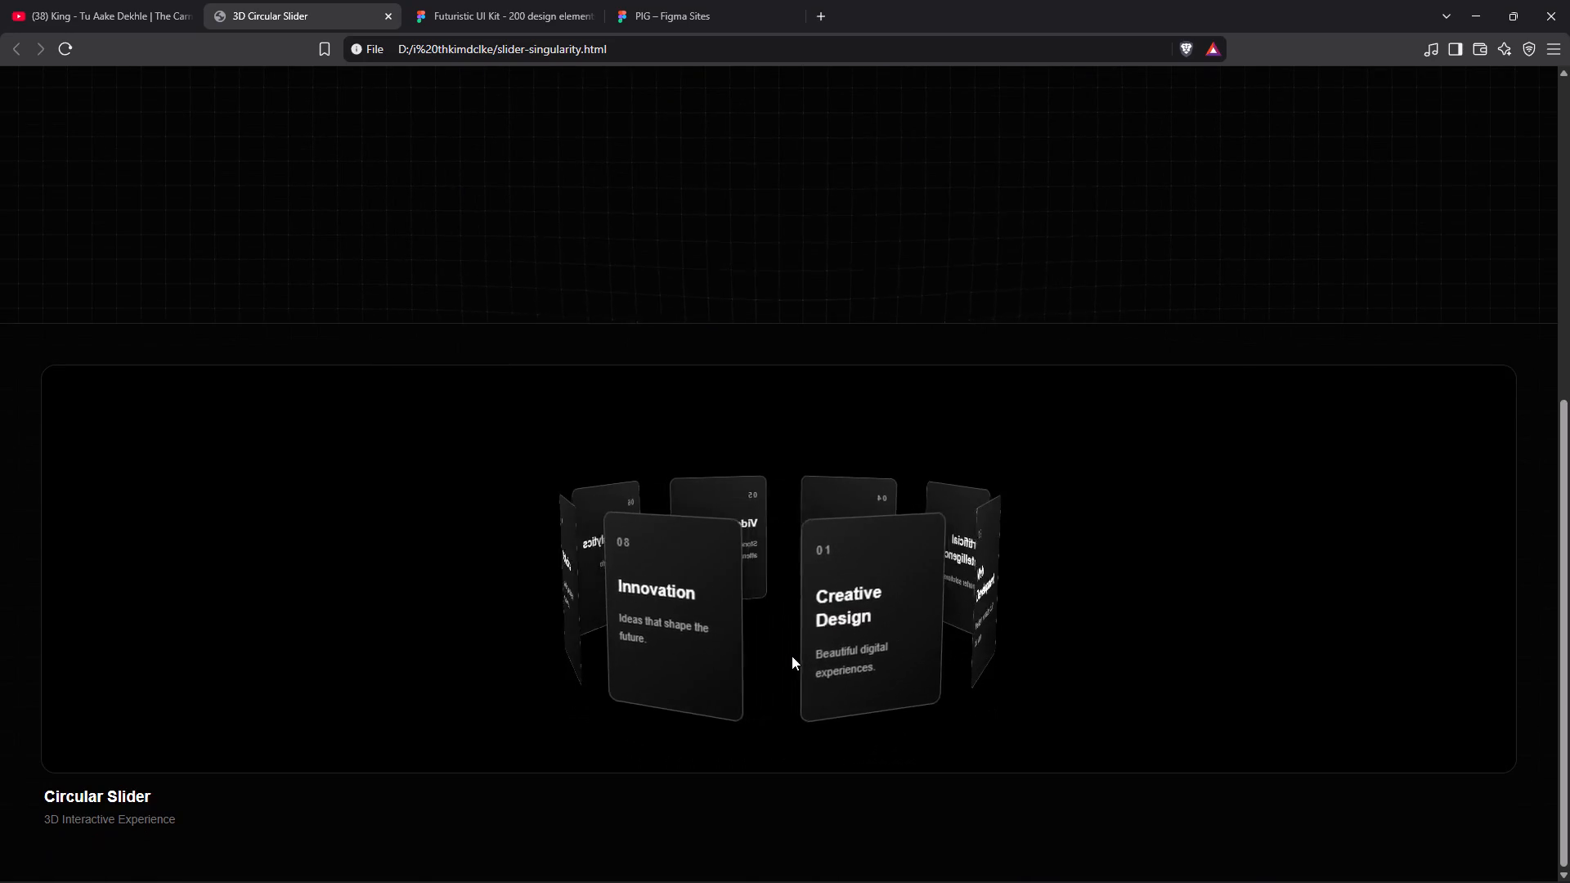
click(704, 0)
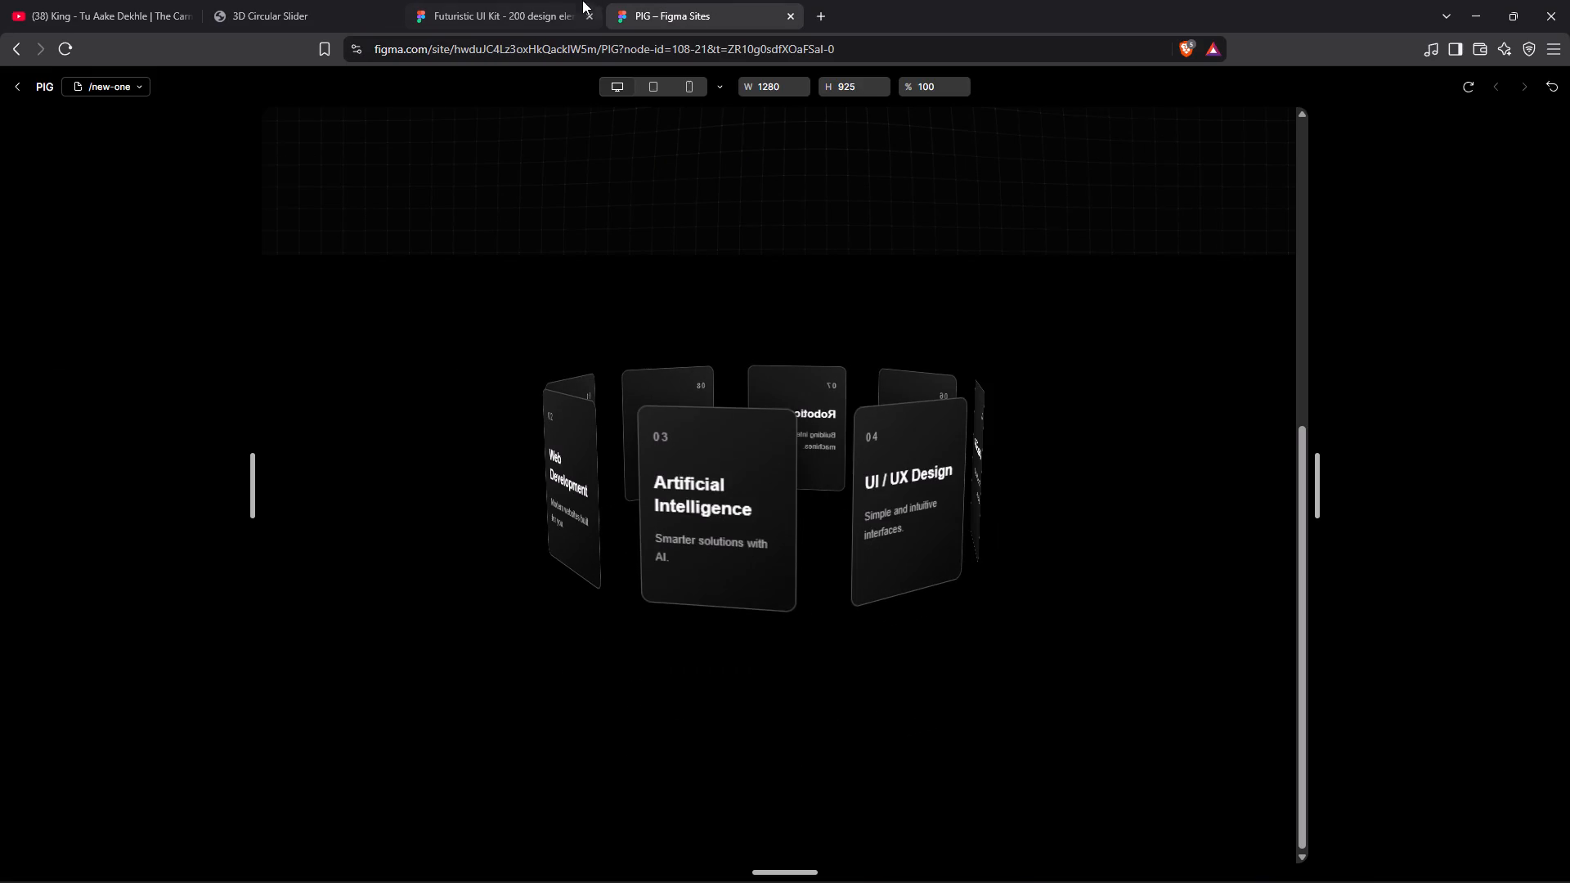
scroll(610, 496, down, 2)
scroll(610, 496, up, 2)
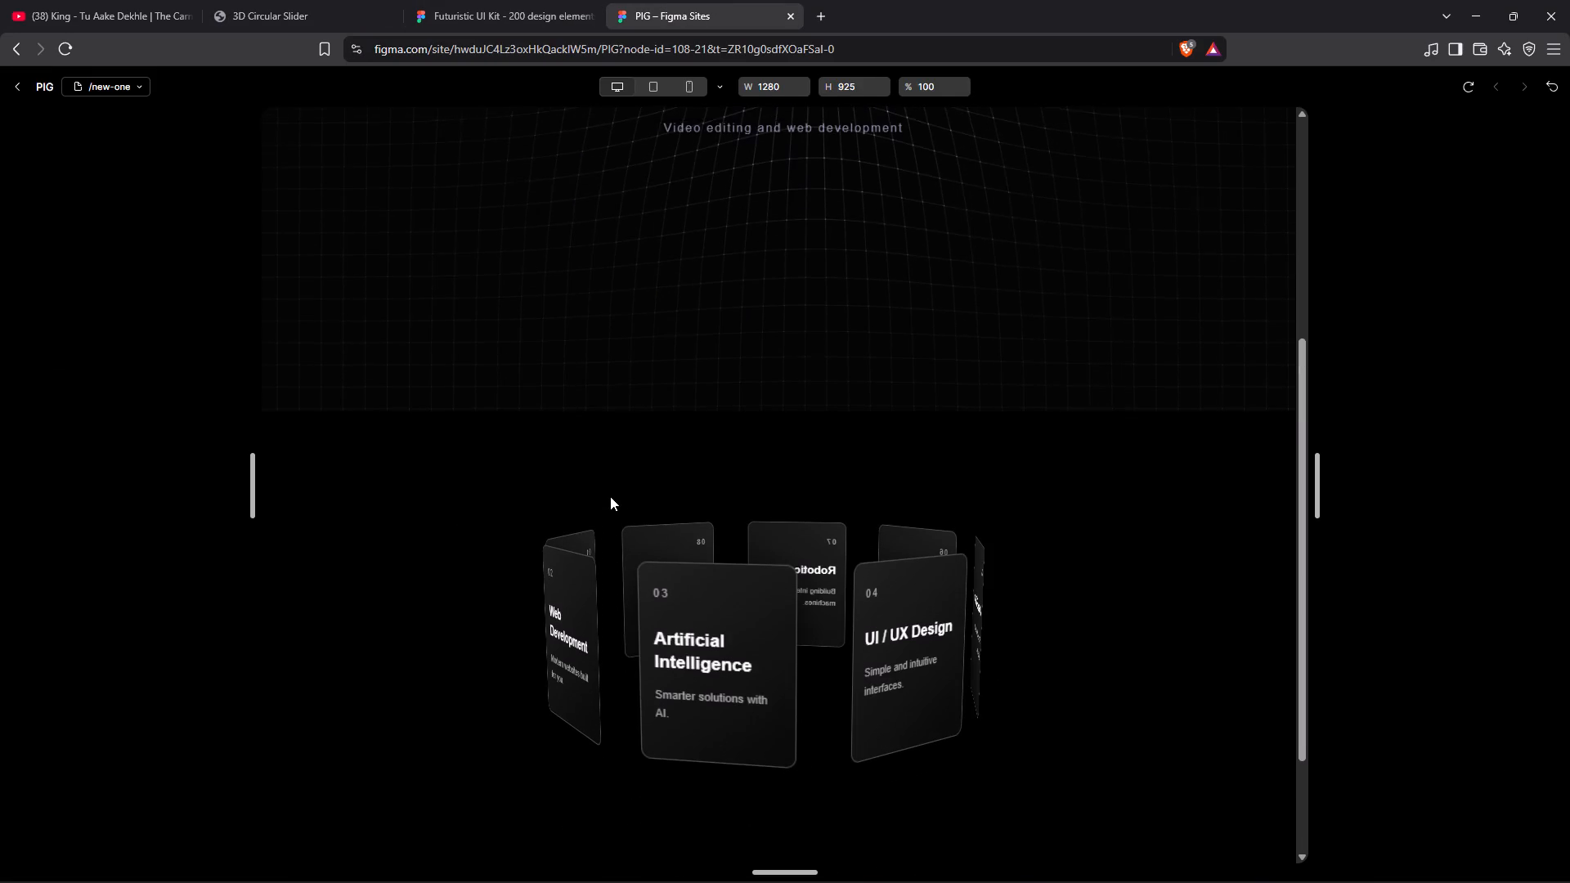
scroll(610, 496, up, 5)
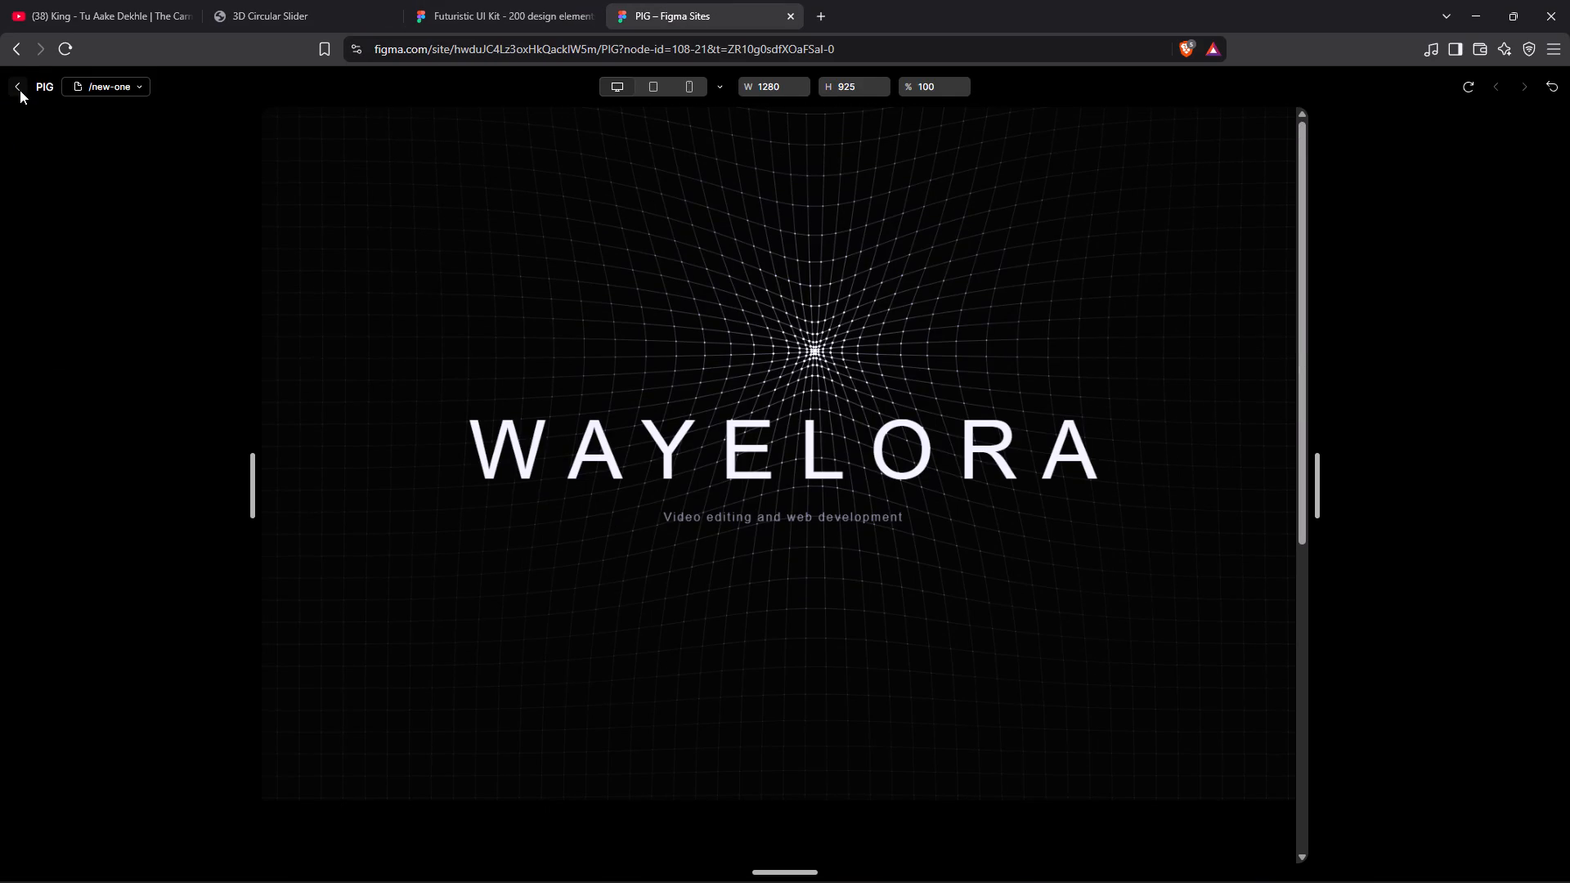
click(20, 90)
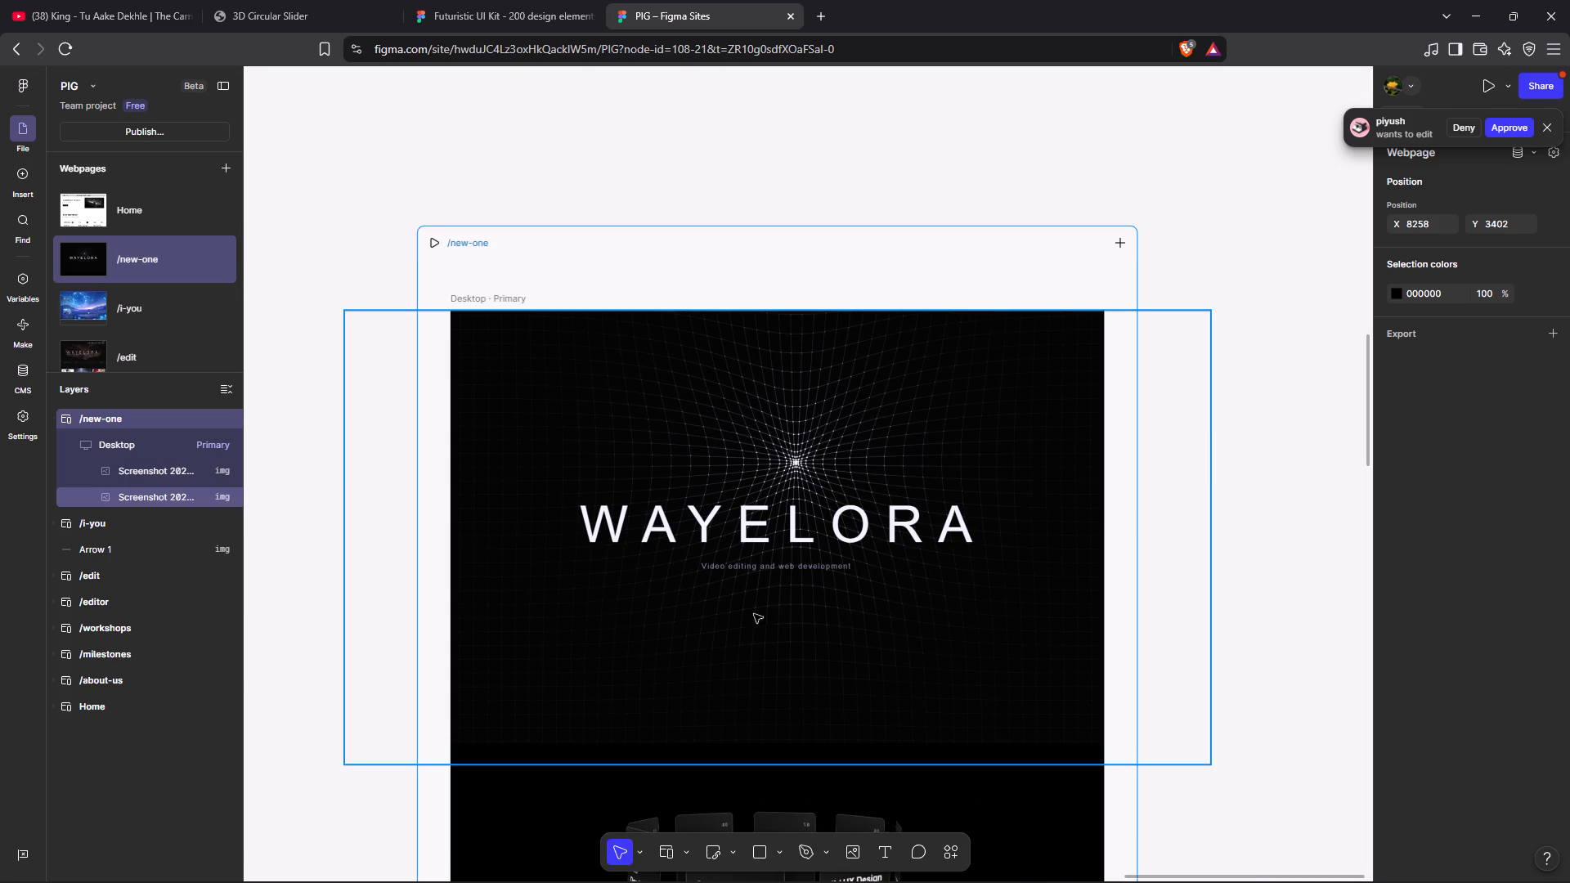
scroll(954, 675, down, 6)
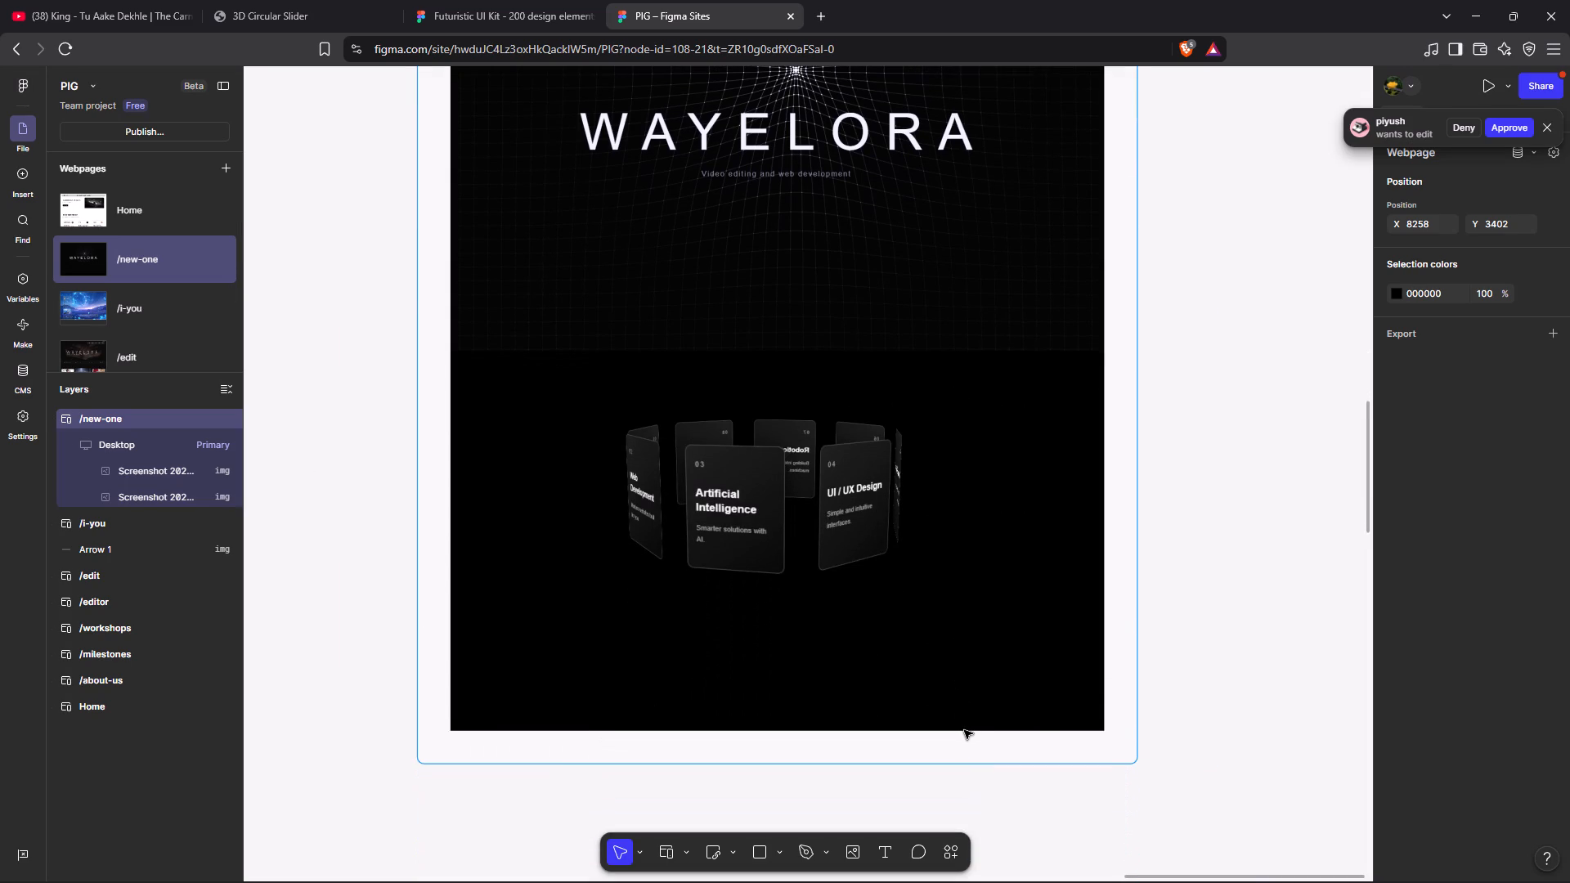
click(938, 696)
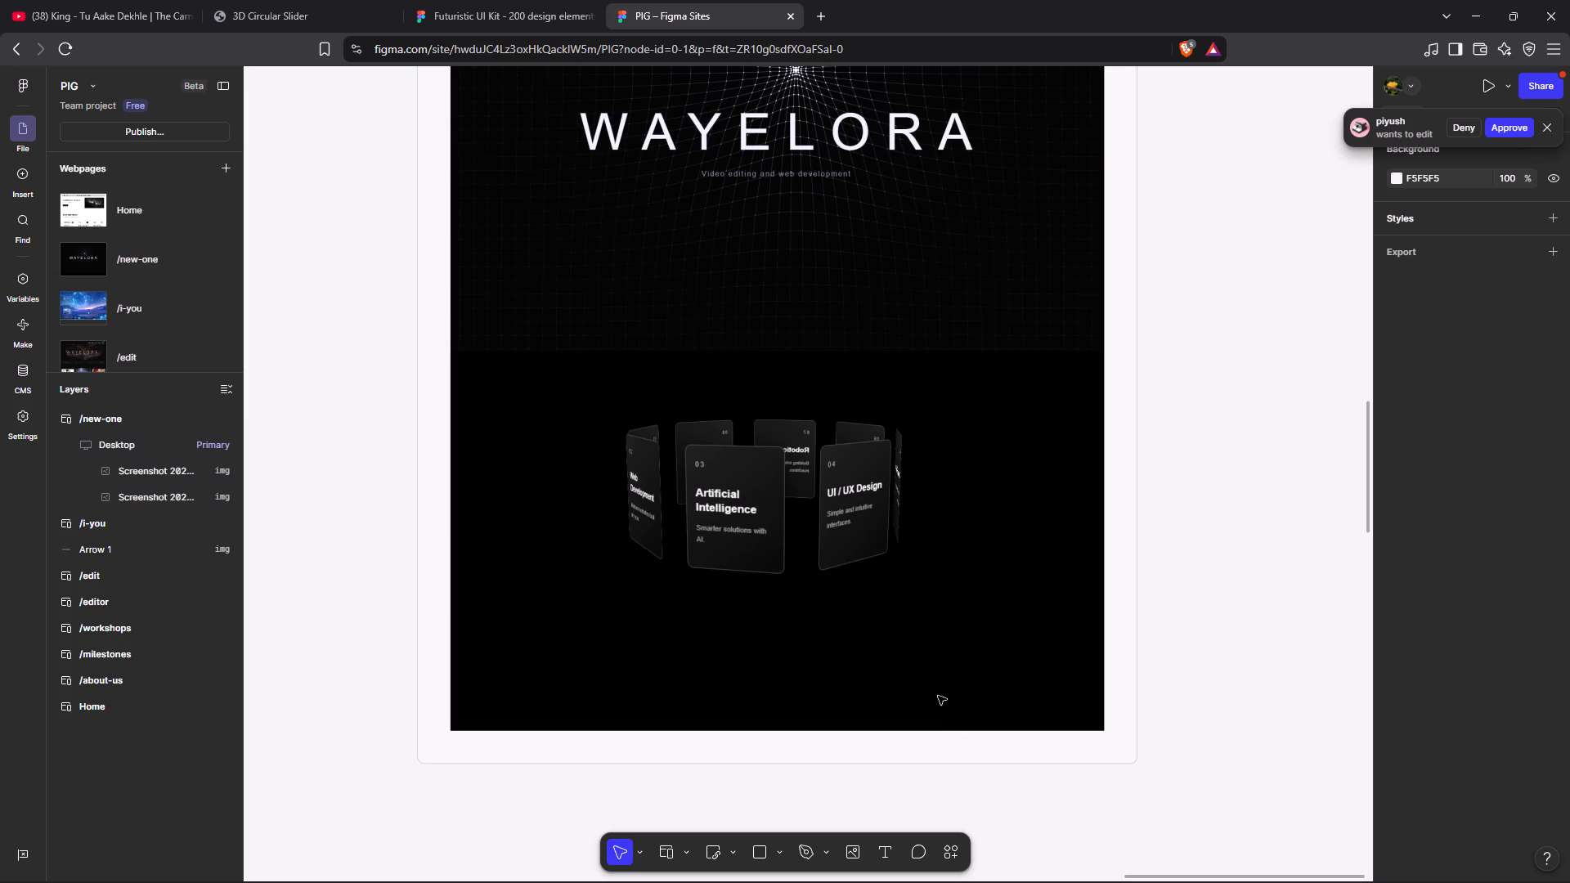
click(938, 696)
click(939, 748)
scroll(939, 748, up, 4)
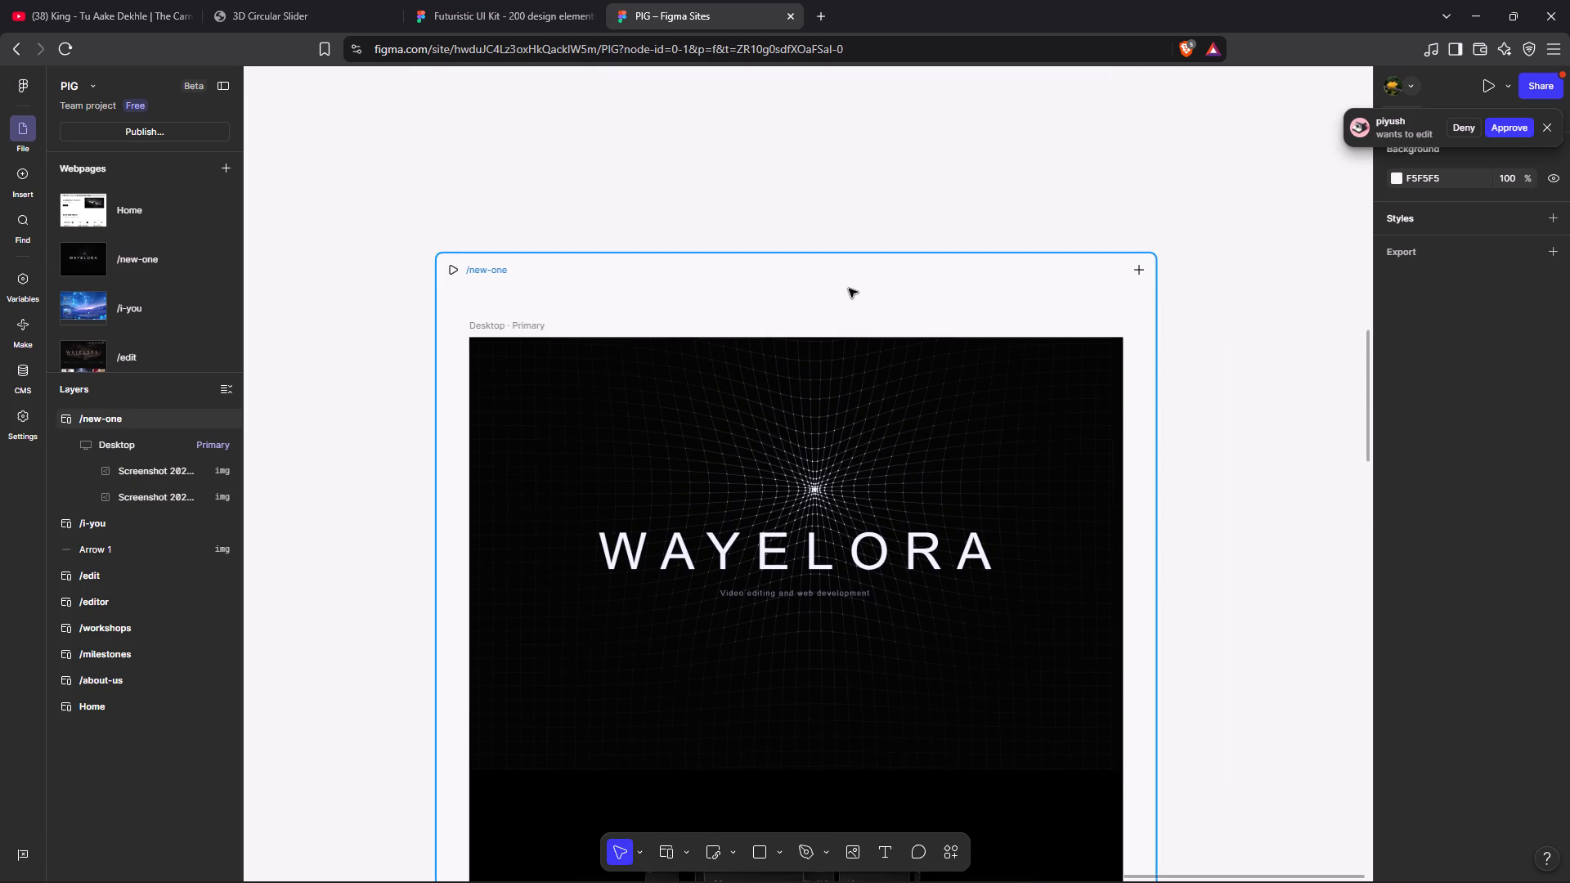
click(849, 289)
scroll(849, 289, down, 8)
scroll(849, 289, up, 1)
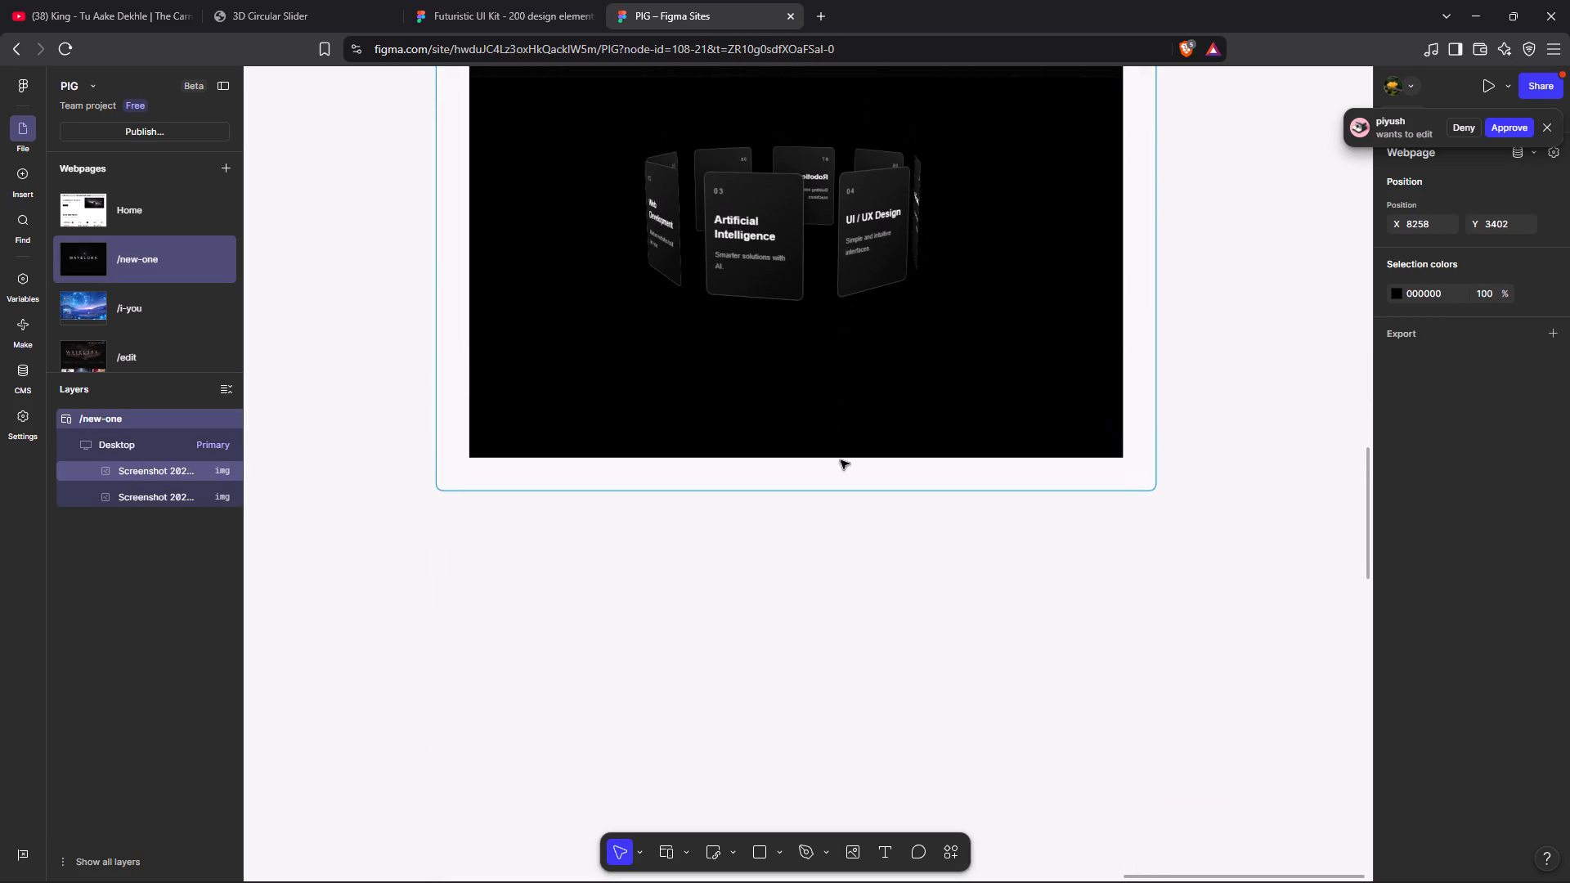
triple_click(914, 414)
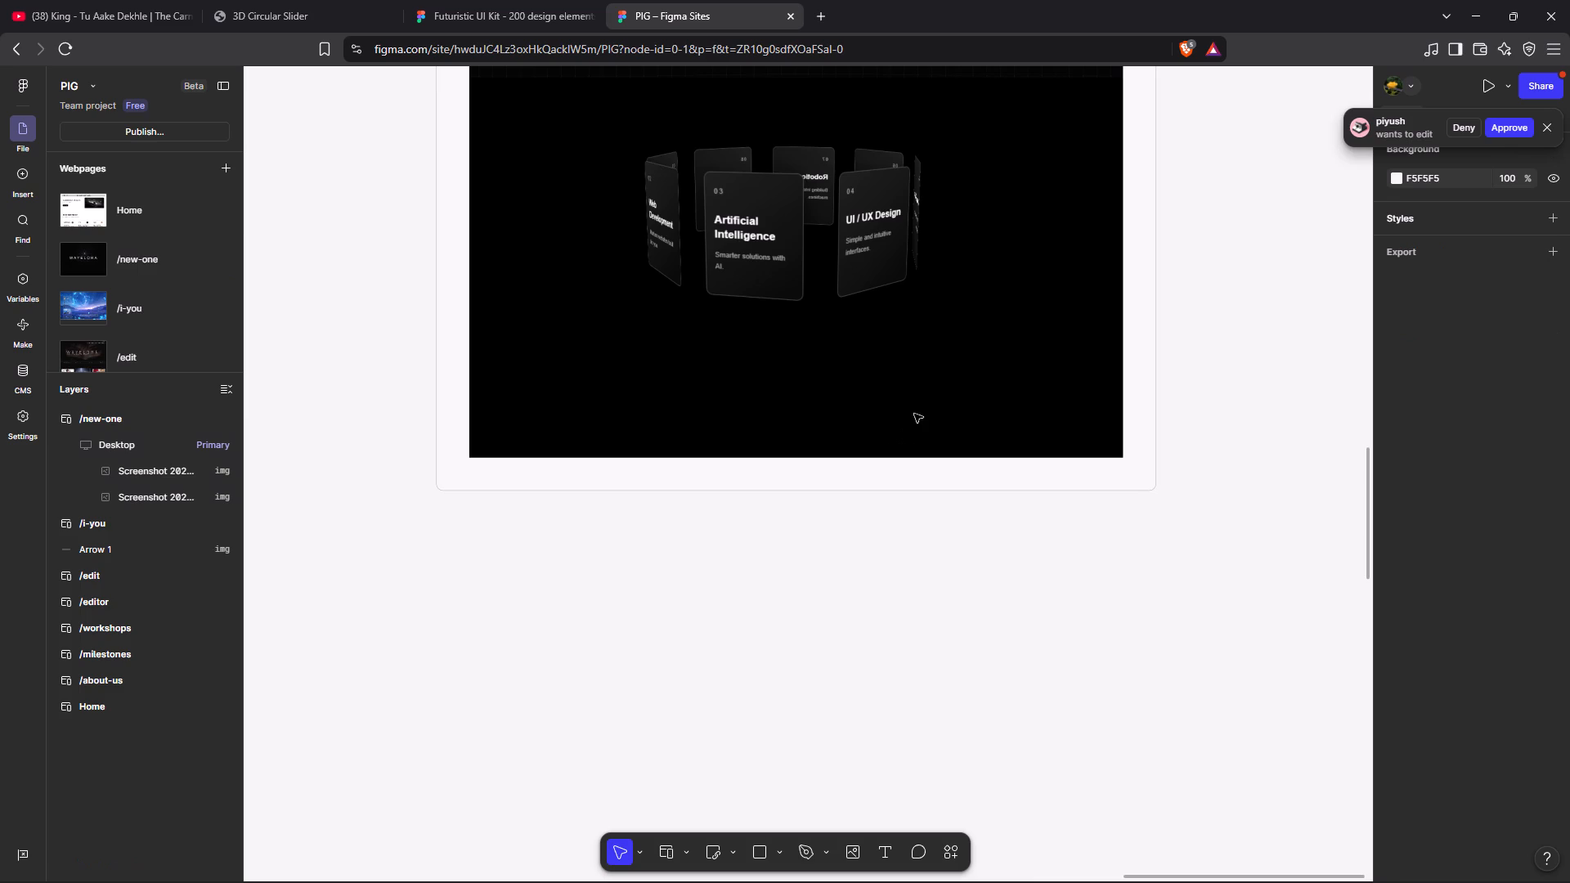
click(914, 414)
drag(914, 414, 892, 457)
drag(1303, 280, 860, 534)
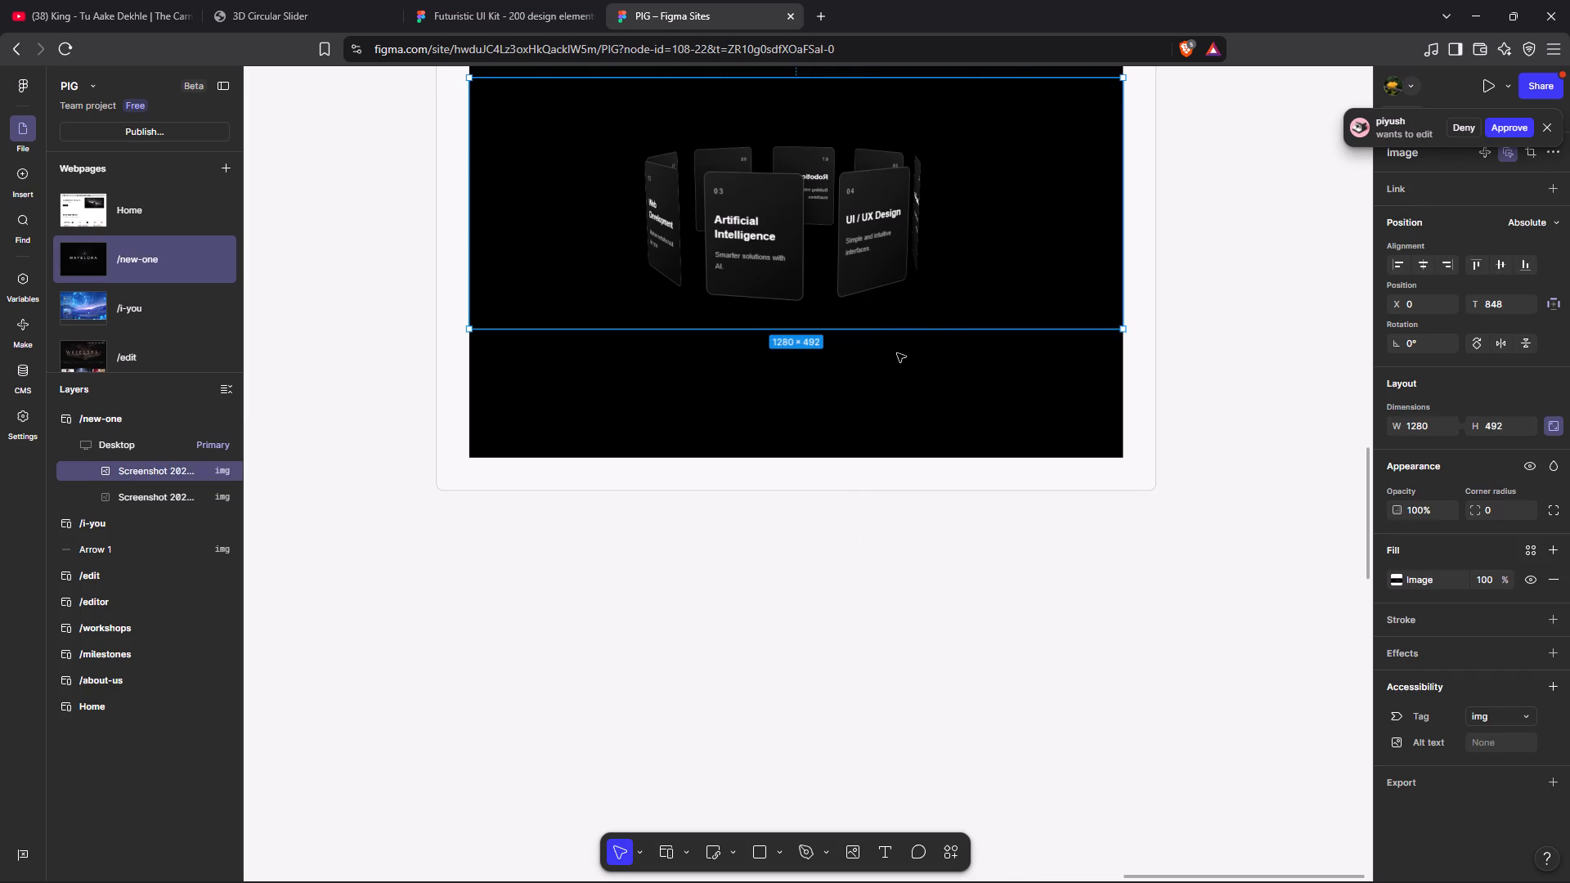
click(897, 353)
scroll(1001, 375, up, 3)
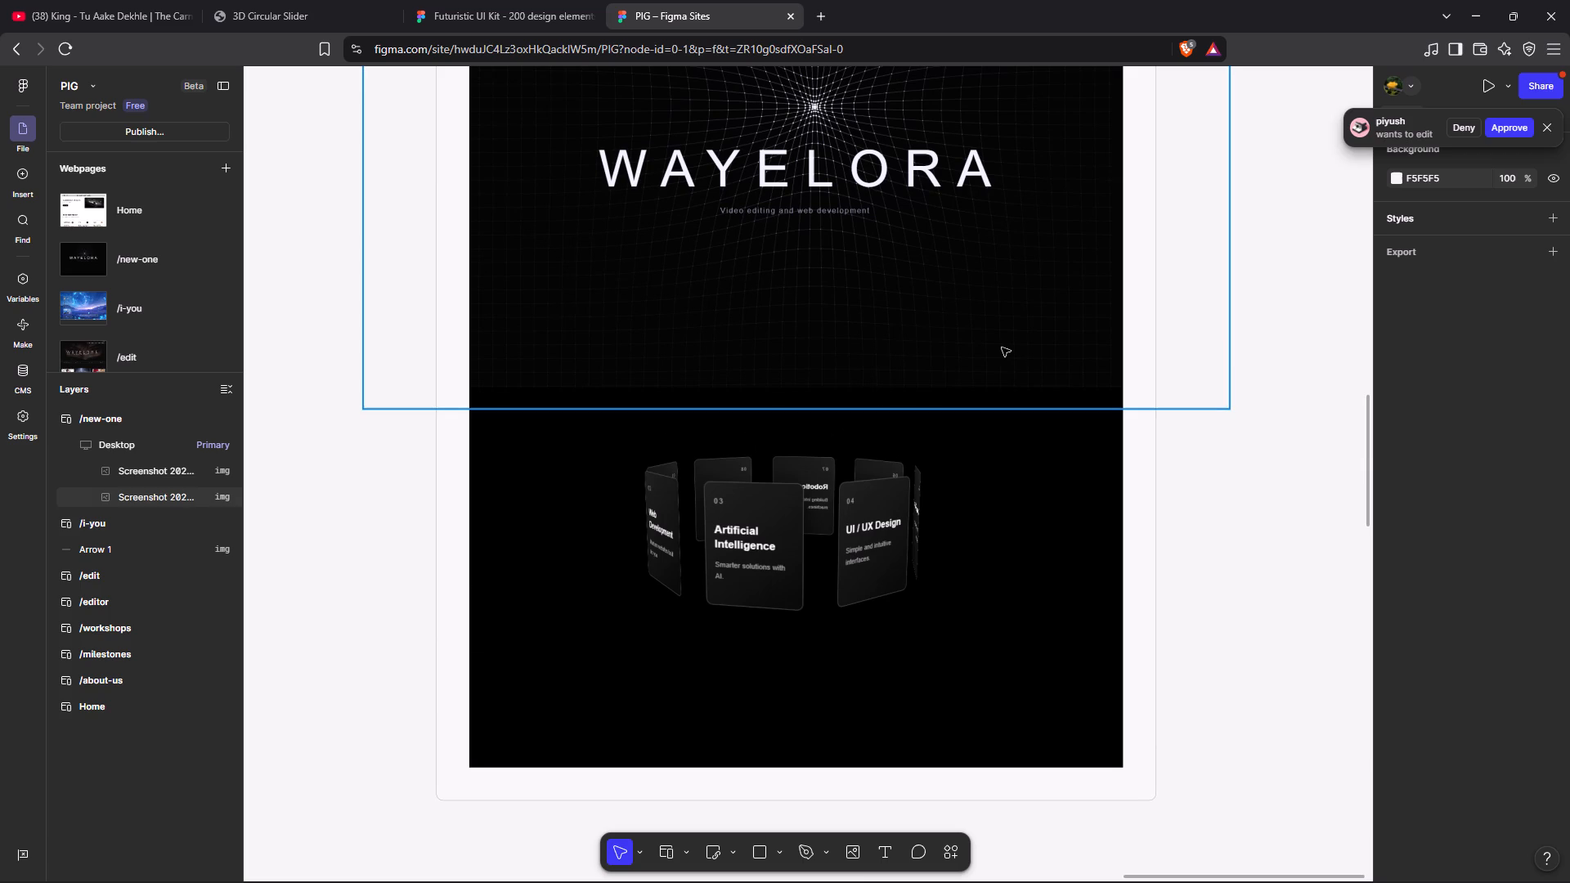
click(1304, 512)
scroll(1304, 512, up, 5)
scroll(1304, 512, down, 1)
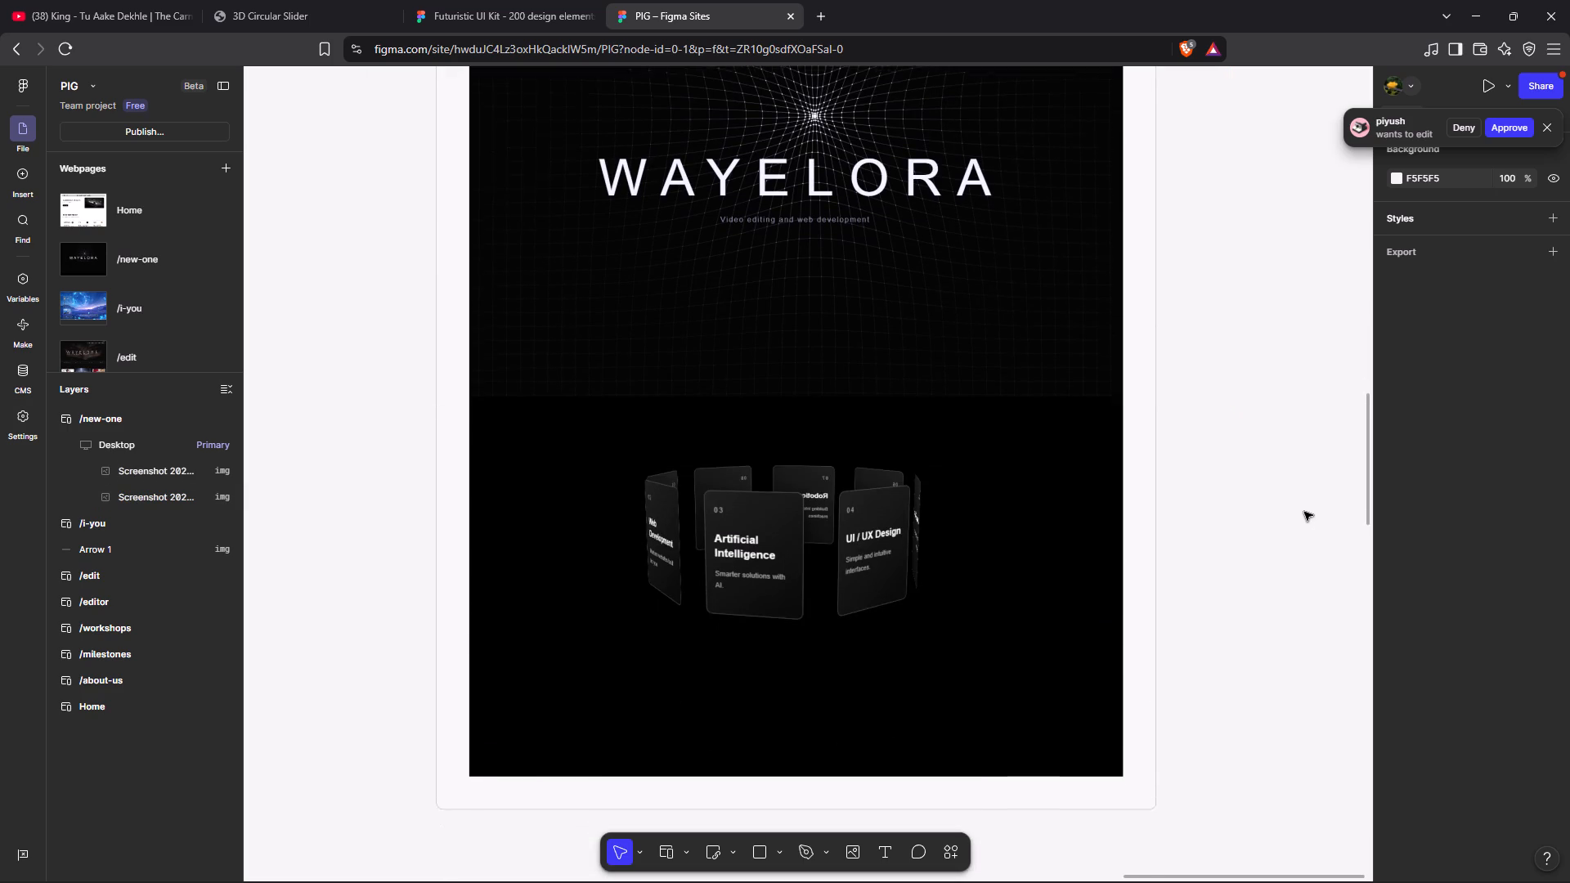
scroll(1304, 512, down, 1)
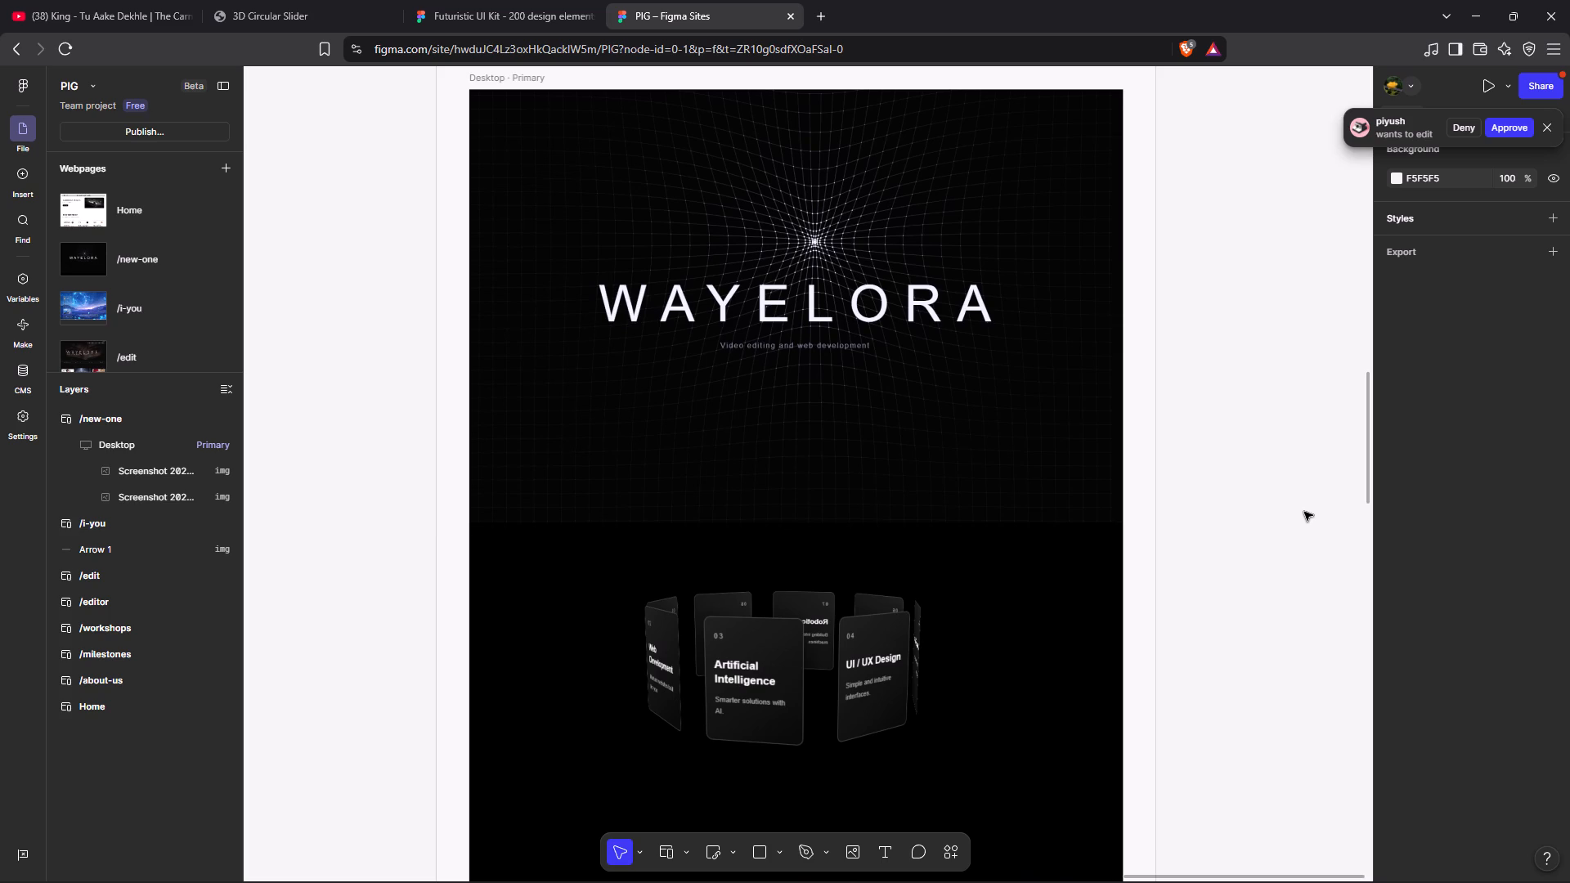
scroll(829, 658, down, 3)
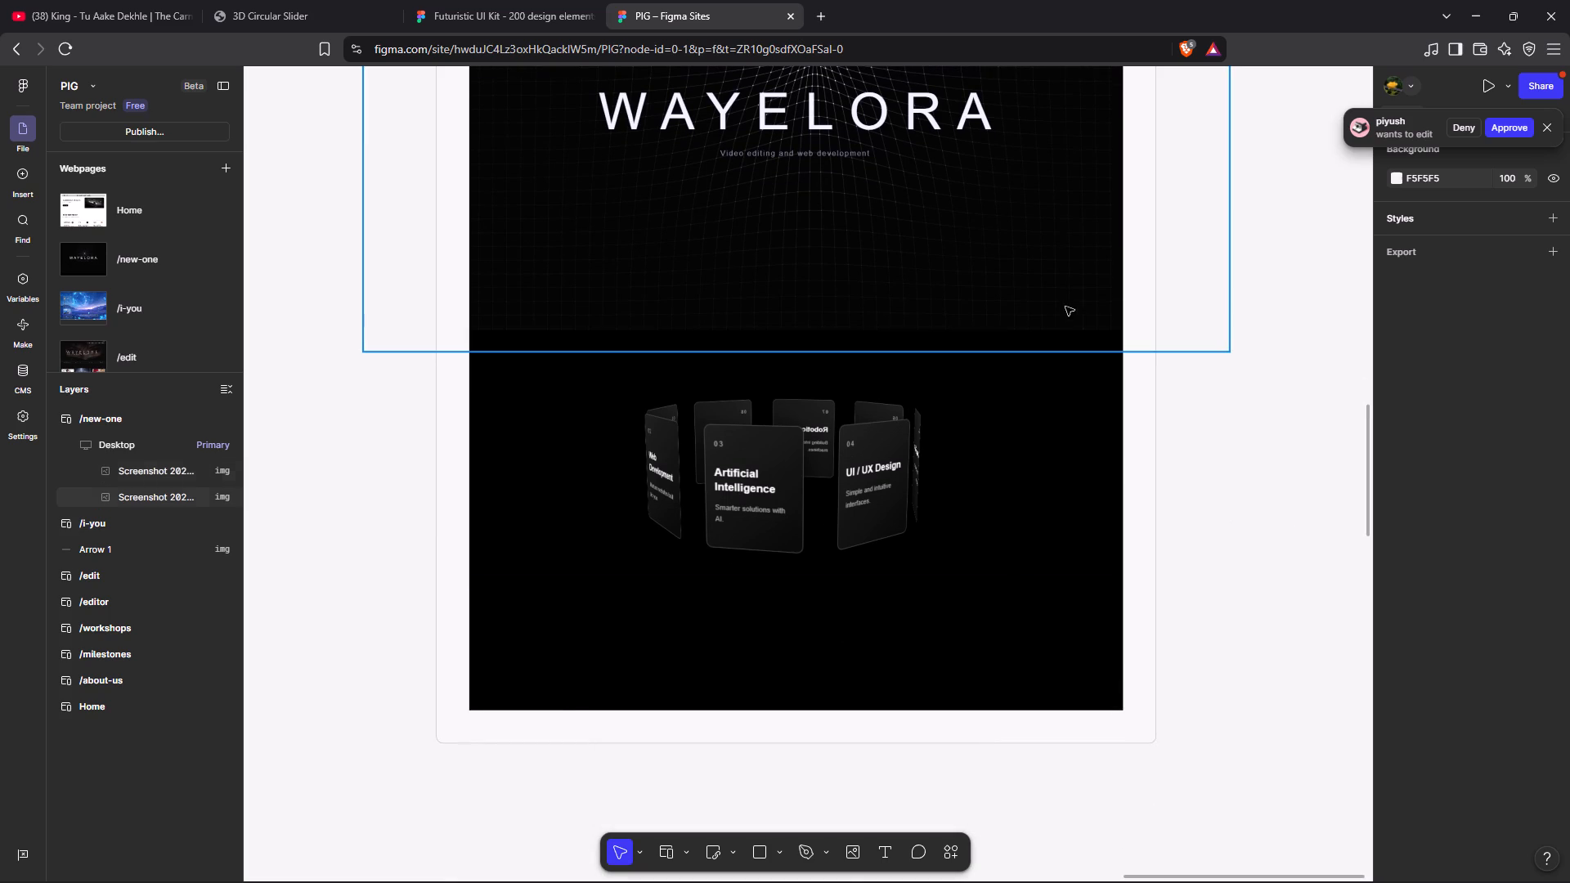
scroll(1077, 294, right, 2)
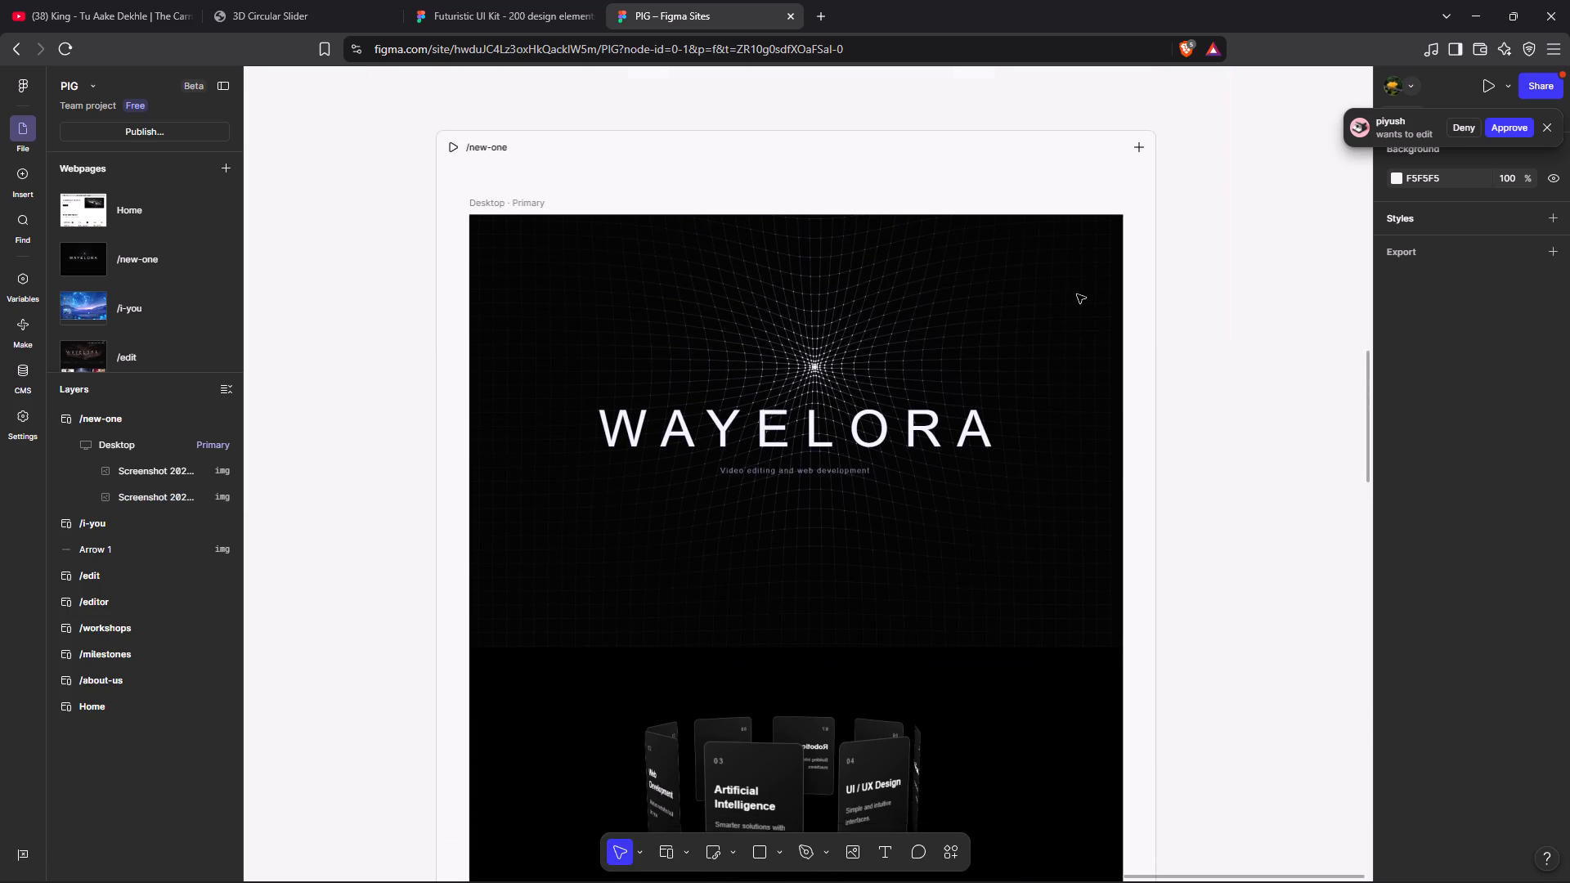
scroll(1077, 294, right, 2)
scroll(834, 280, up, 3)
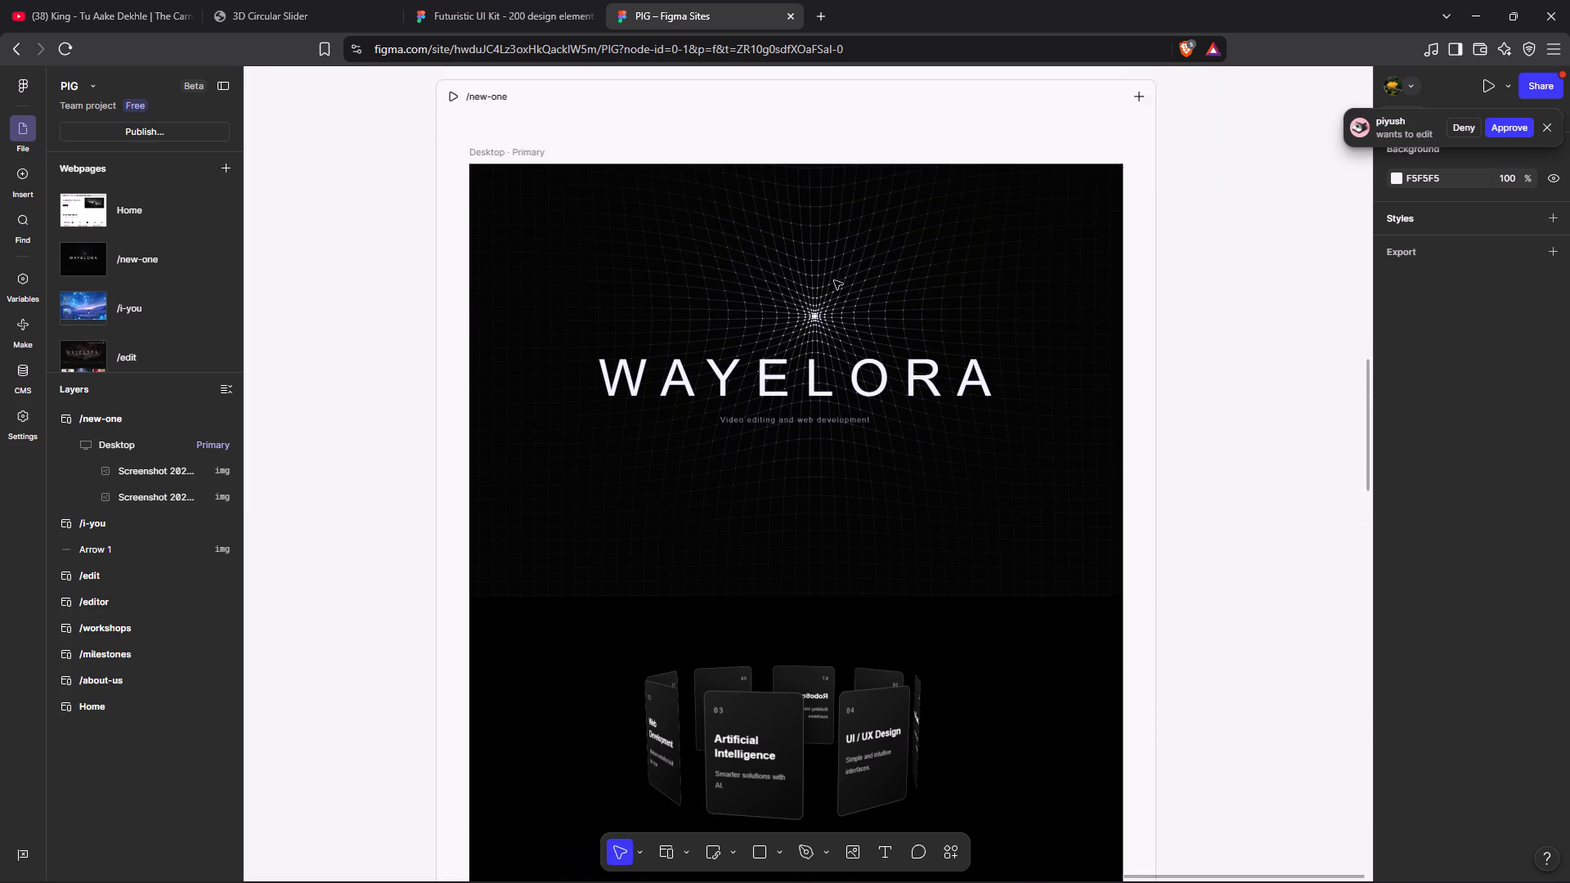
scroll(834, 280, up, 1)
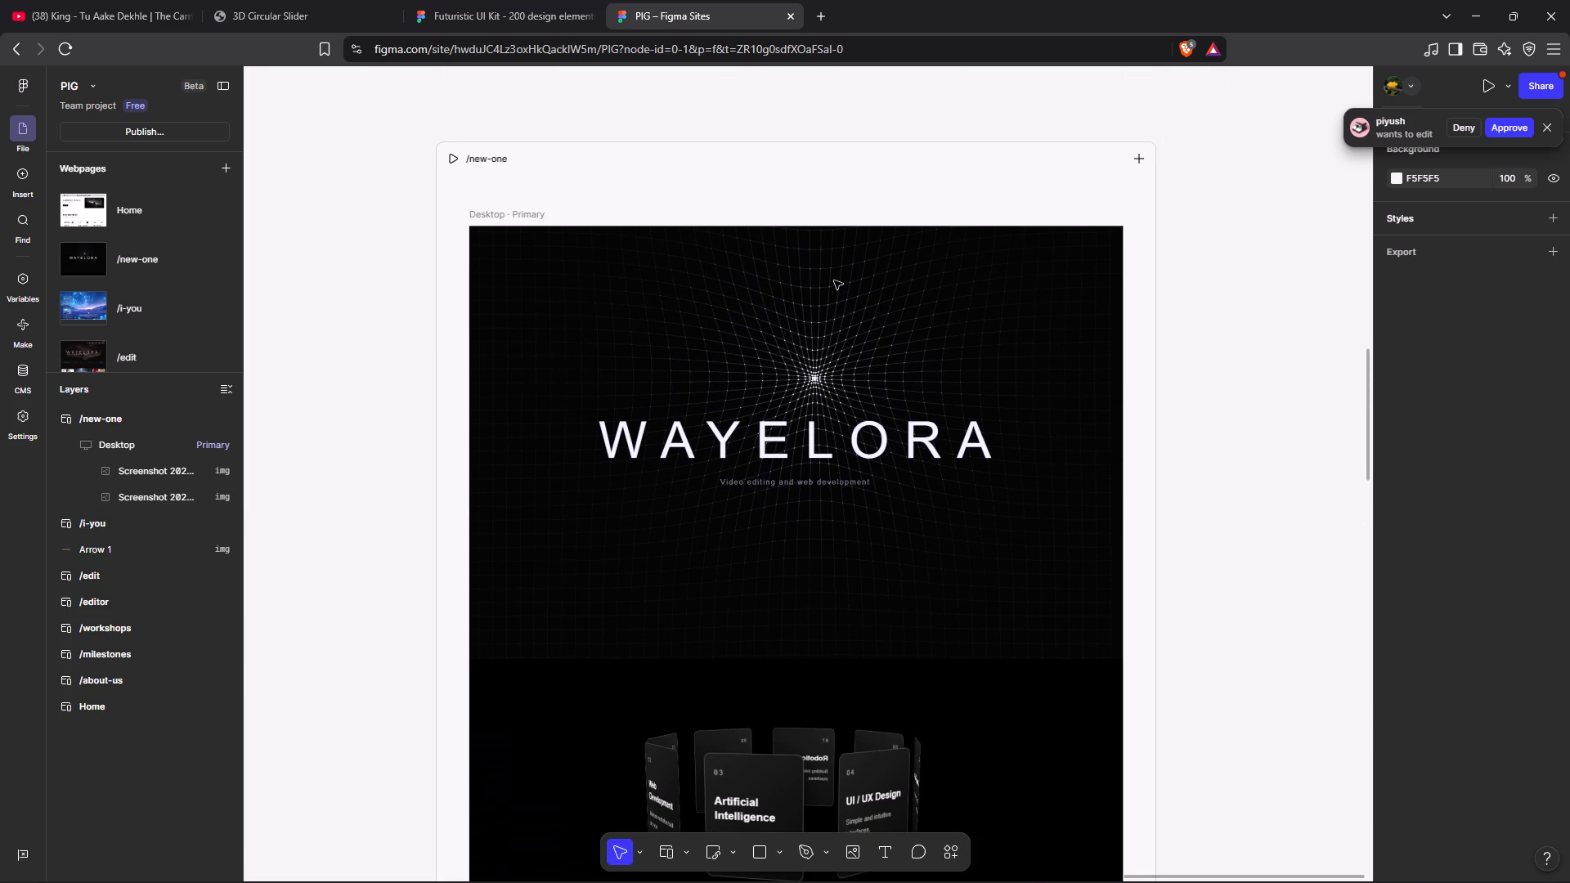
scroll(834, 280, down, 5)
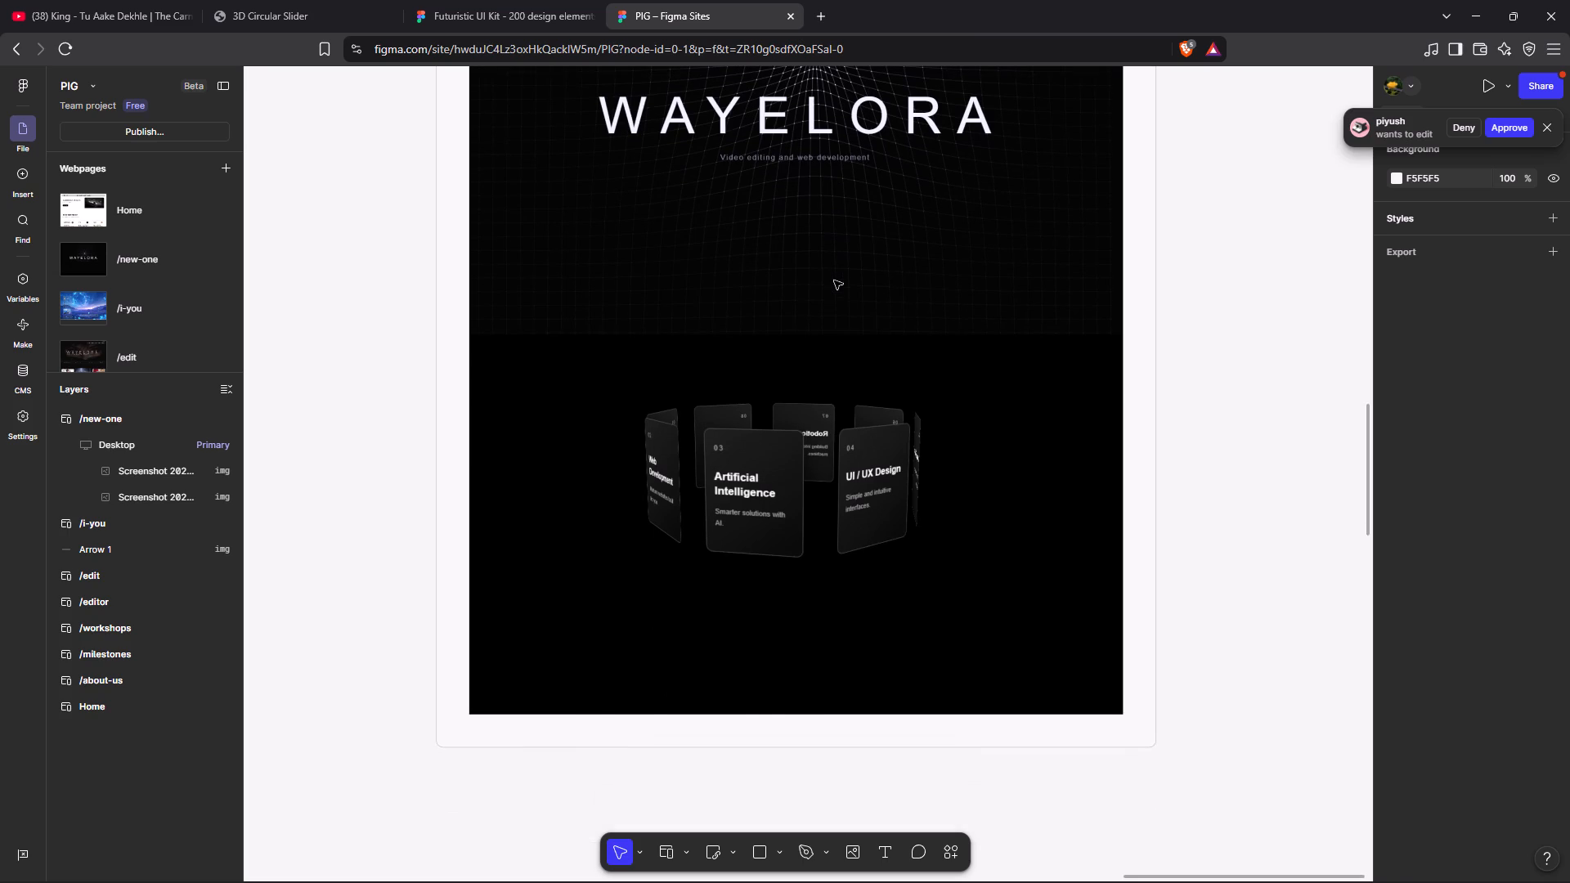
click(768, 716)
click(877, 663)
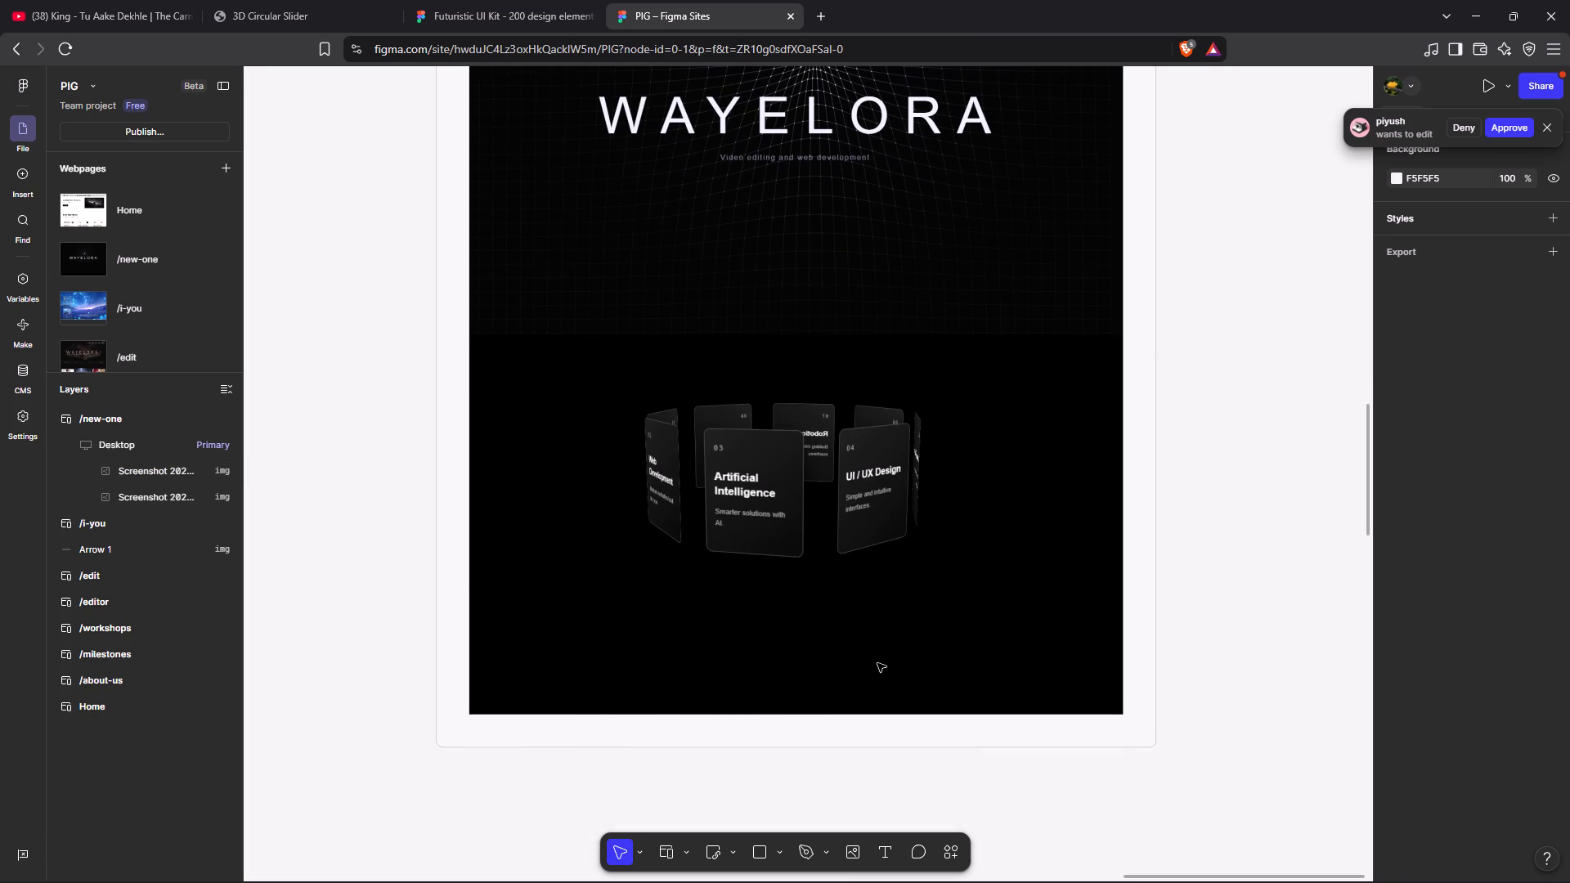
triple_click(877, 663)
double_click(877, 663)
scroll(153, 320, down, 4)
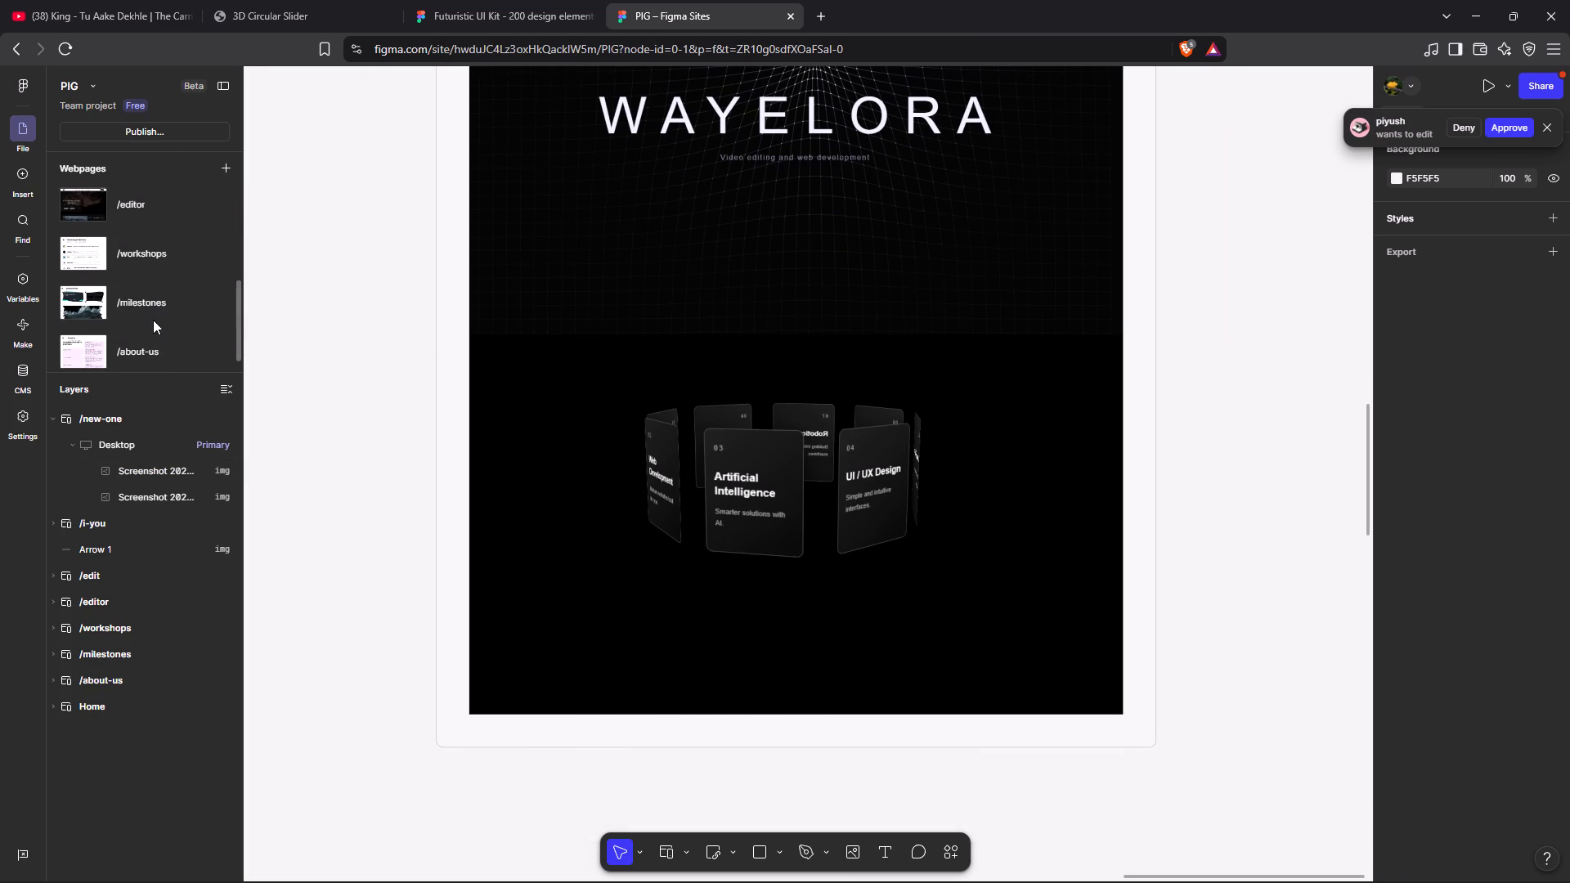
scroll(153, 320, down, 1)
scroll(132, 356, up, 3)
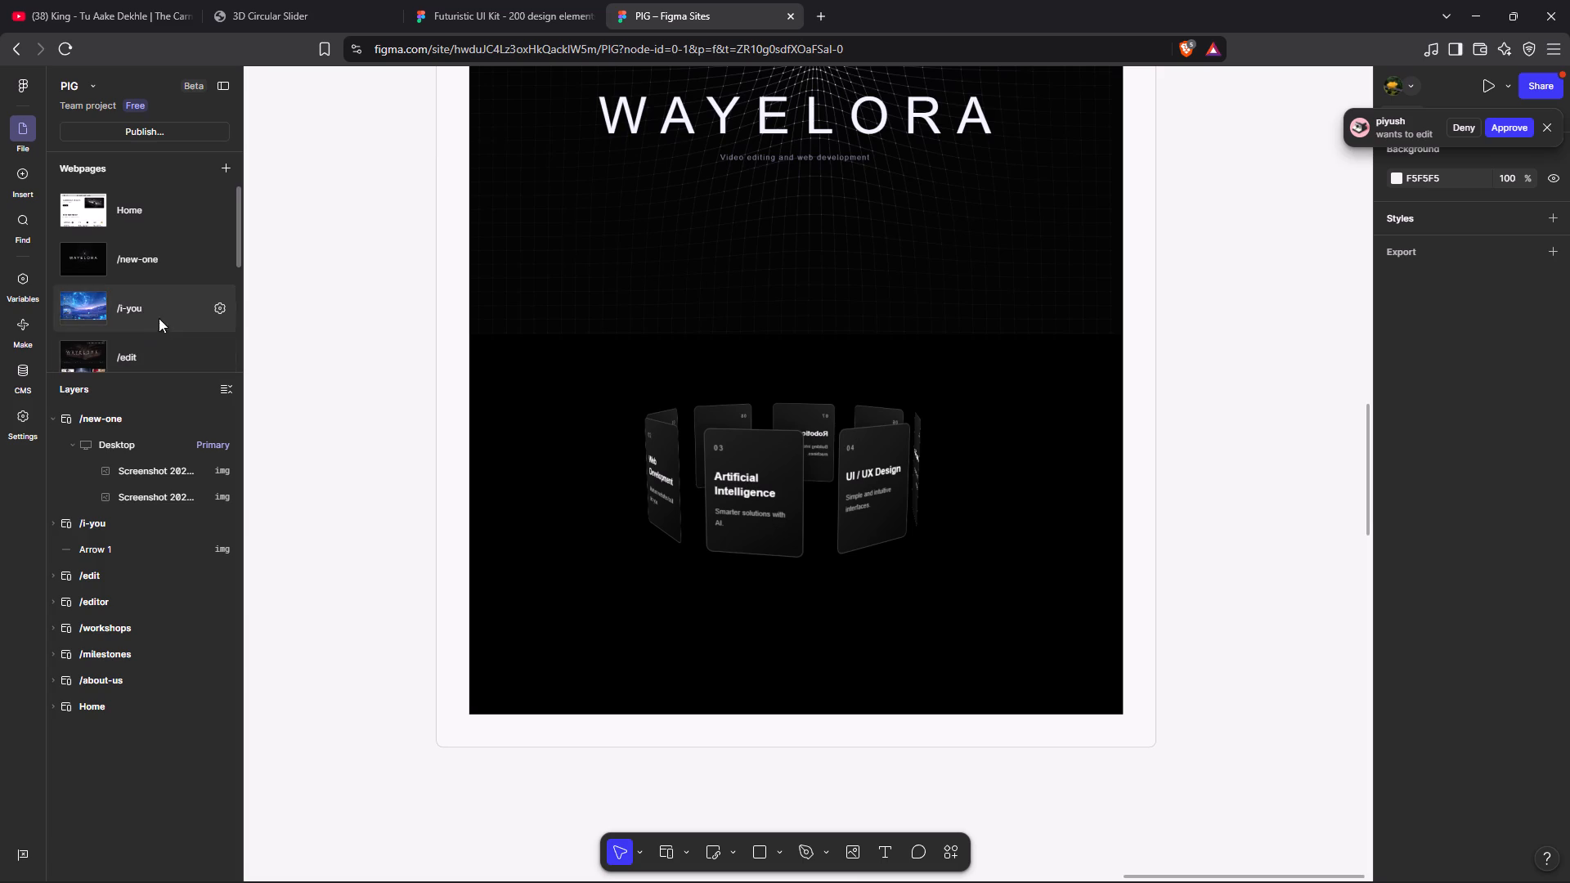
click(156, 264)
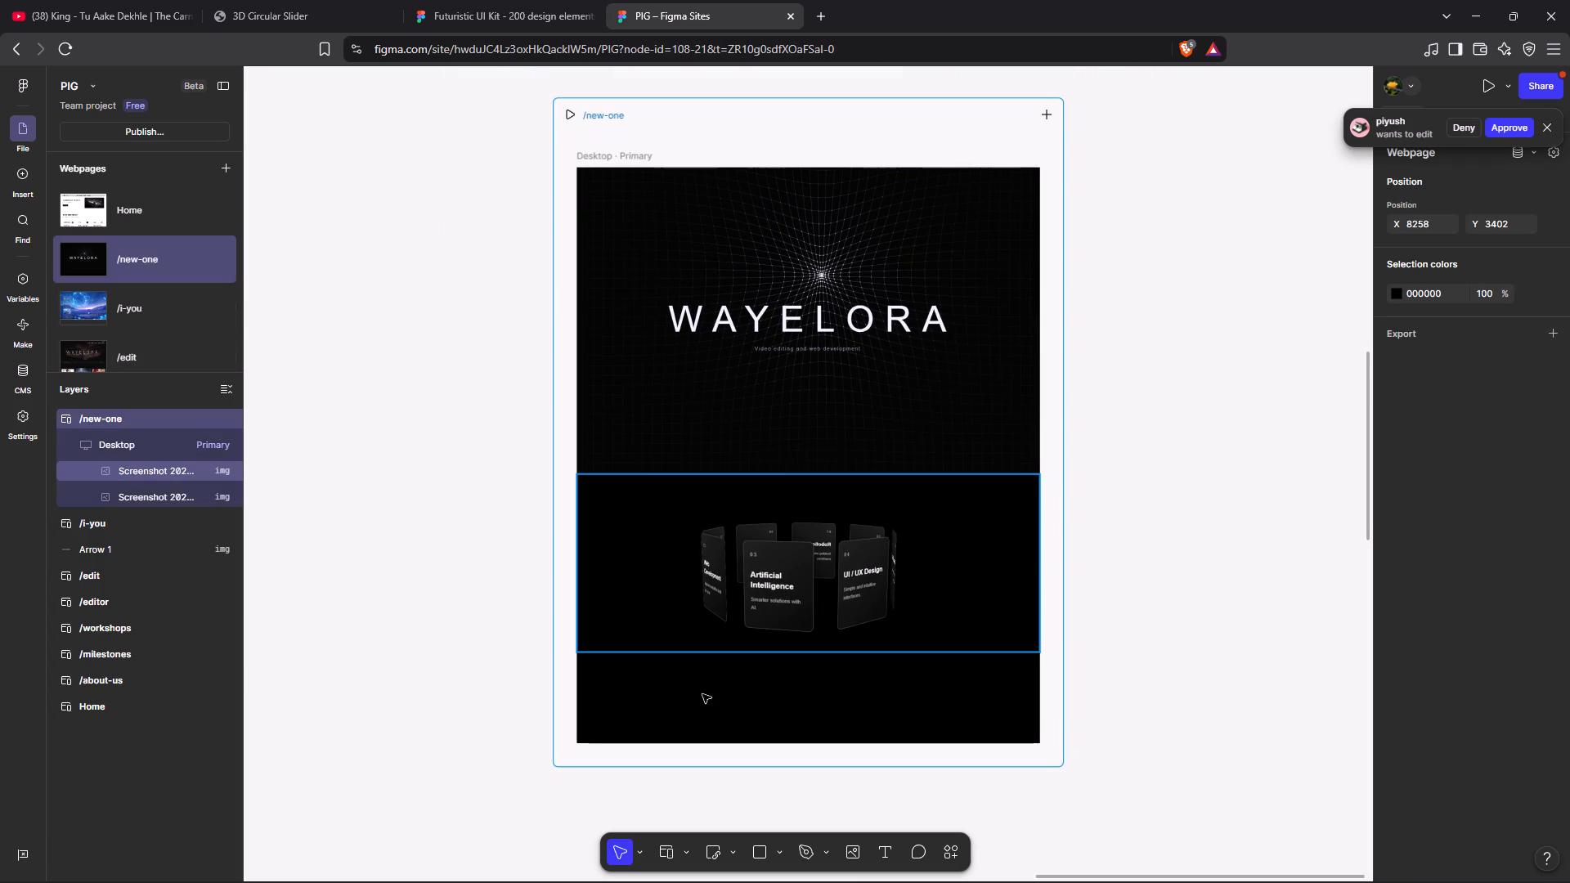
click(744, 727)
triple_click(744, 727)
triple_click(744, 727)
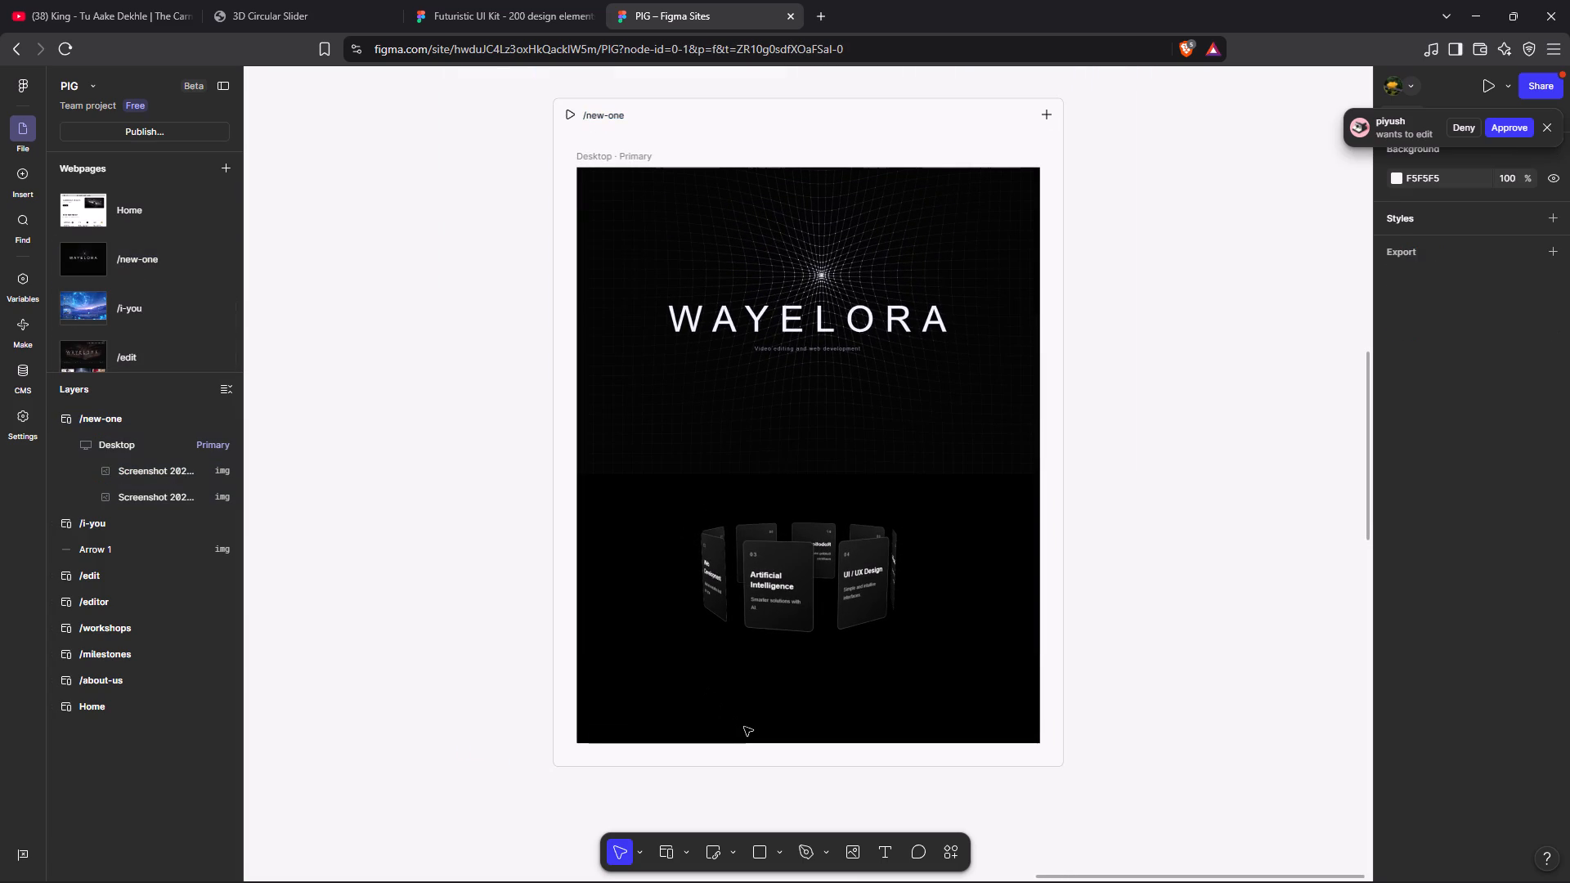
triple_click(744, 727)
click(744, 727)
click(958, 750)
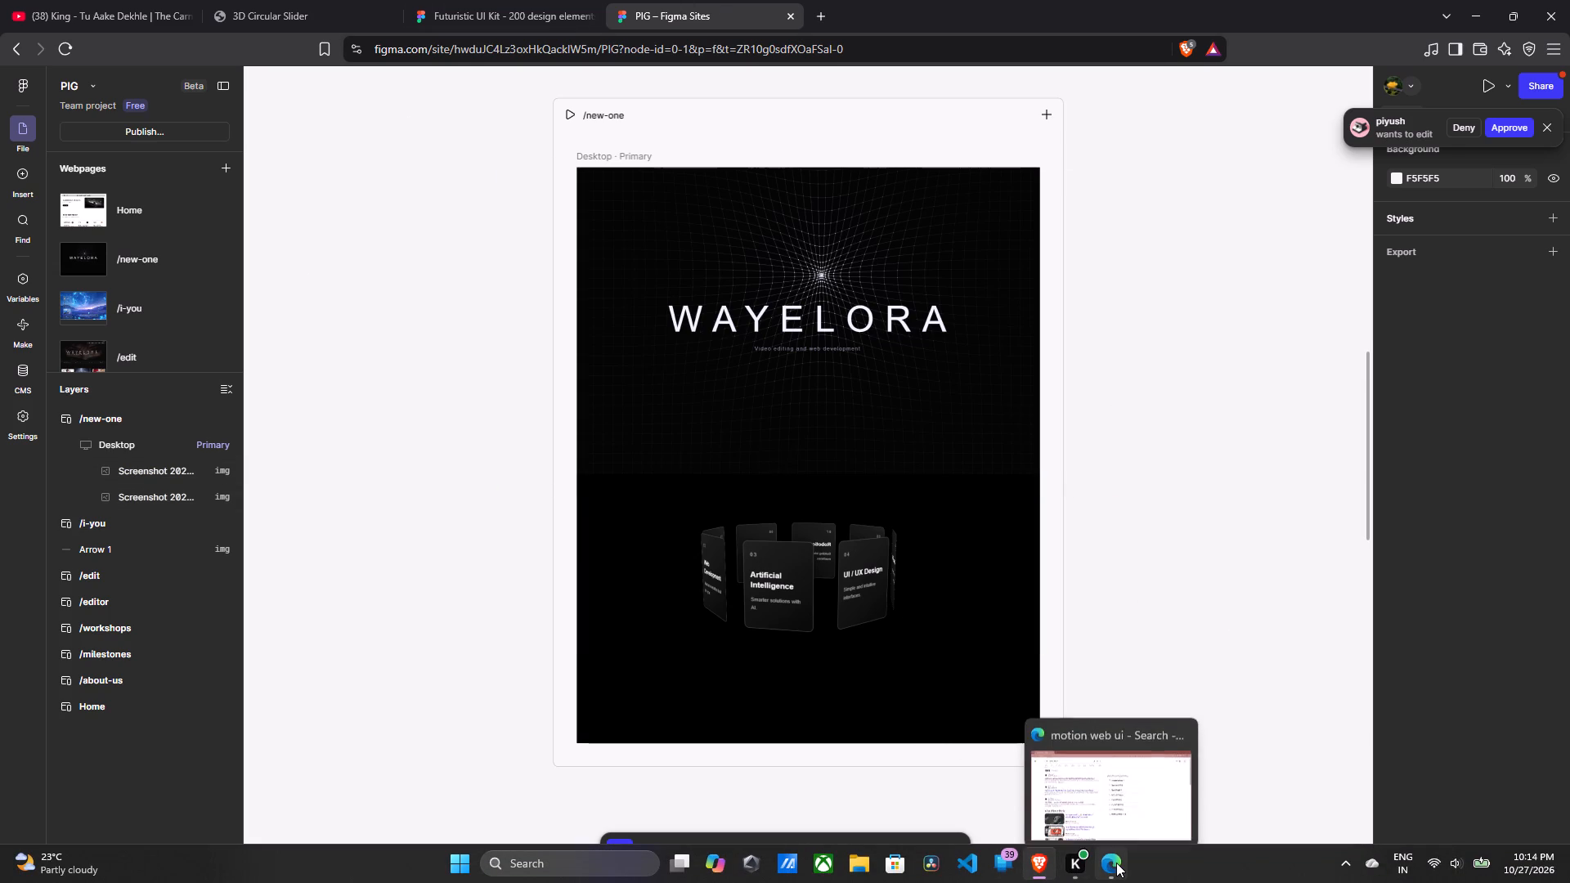
Switch to Microsoft Edge, open the Scrolltide site from the motion web ui search results, and examine its animated component previews.
click(1116, 863)
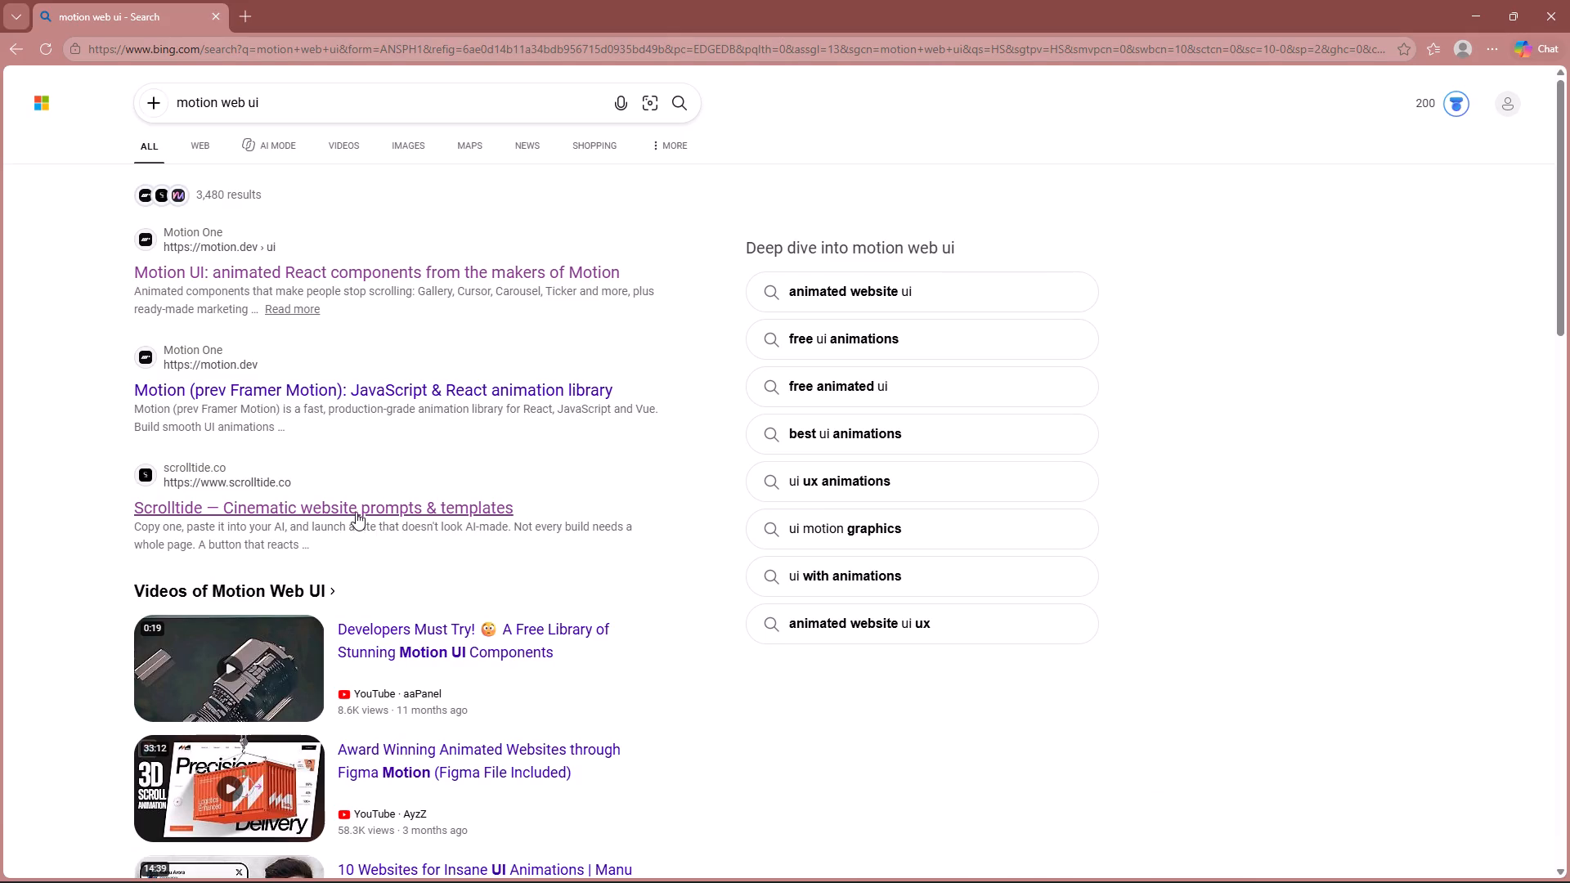
click(362, 513)
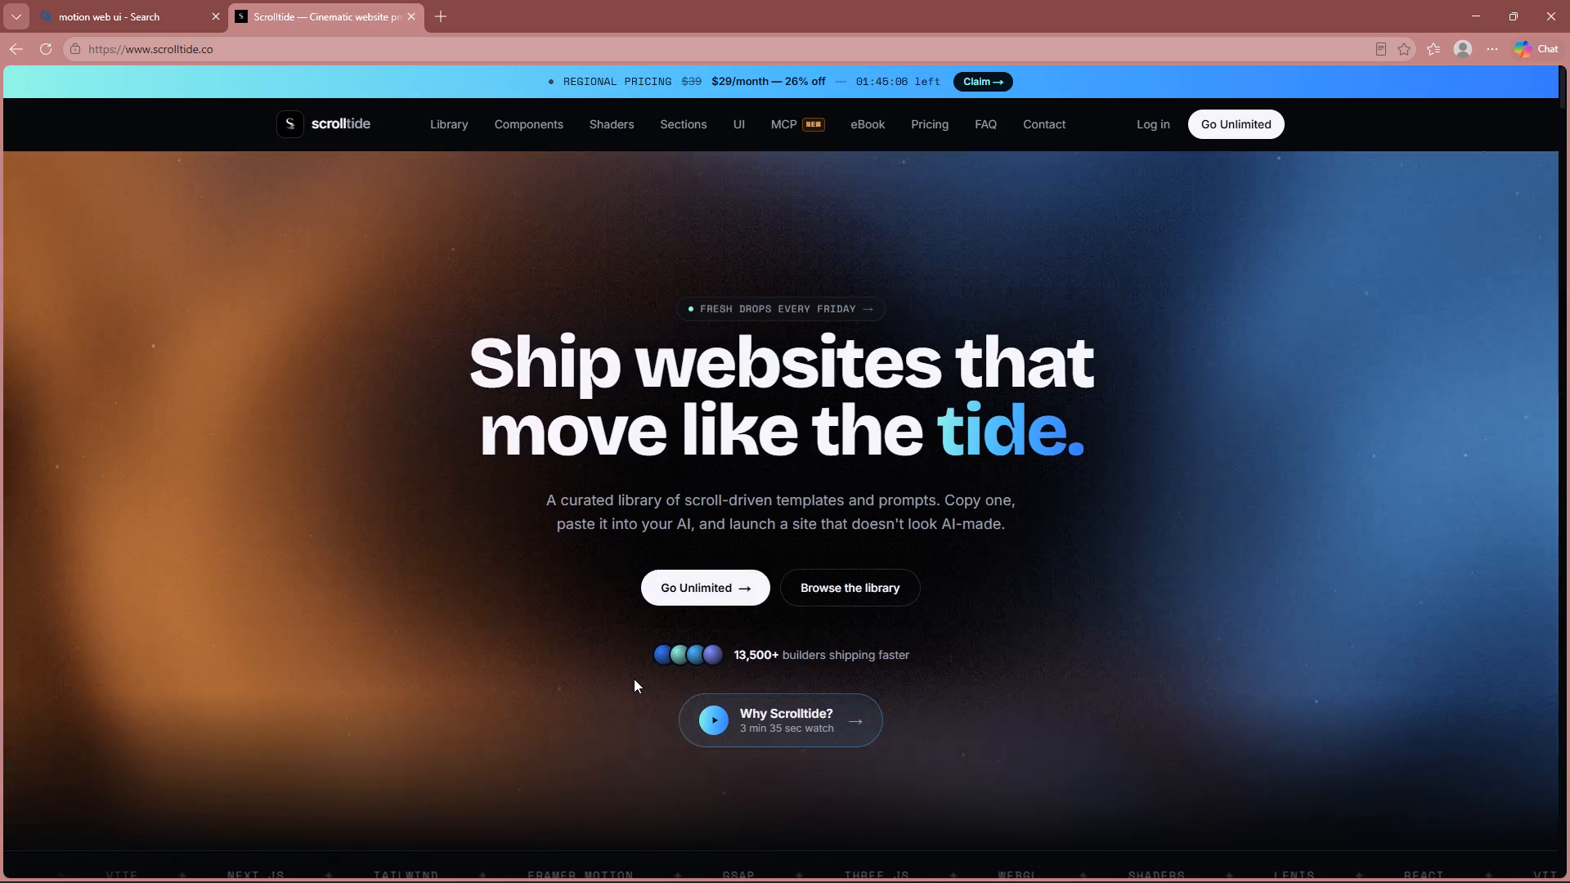
scroll(631, 683, down, 19)
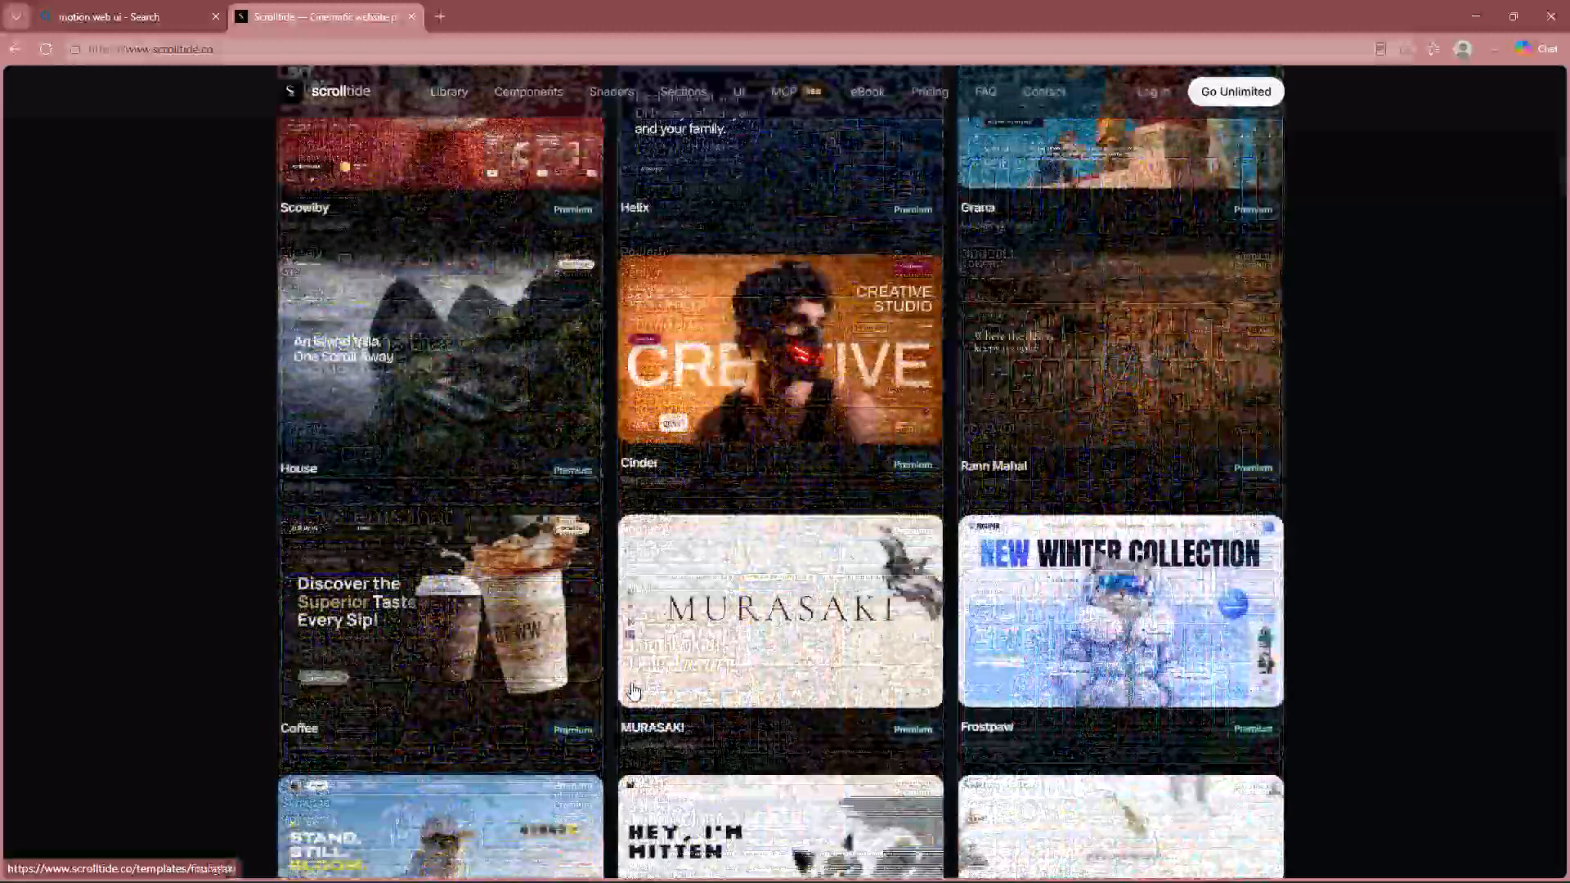
scroll(631, 683, down, 7)
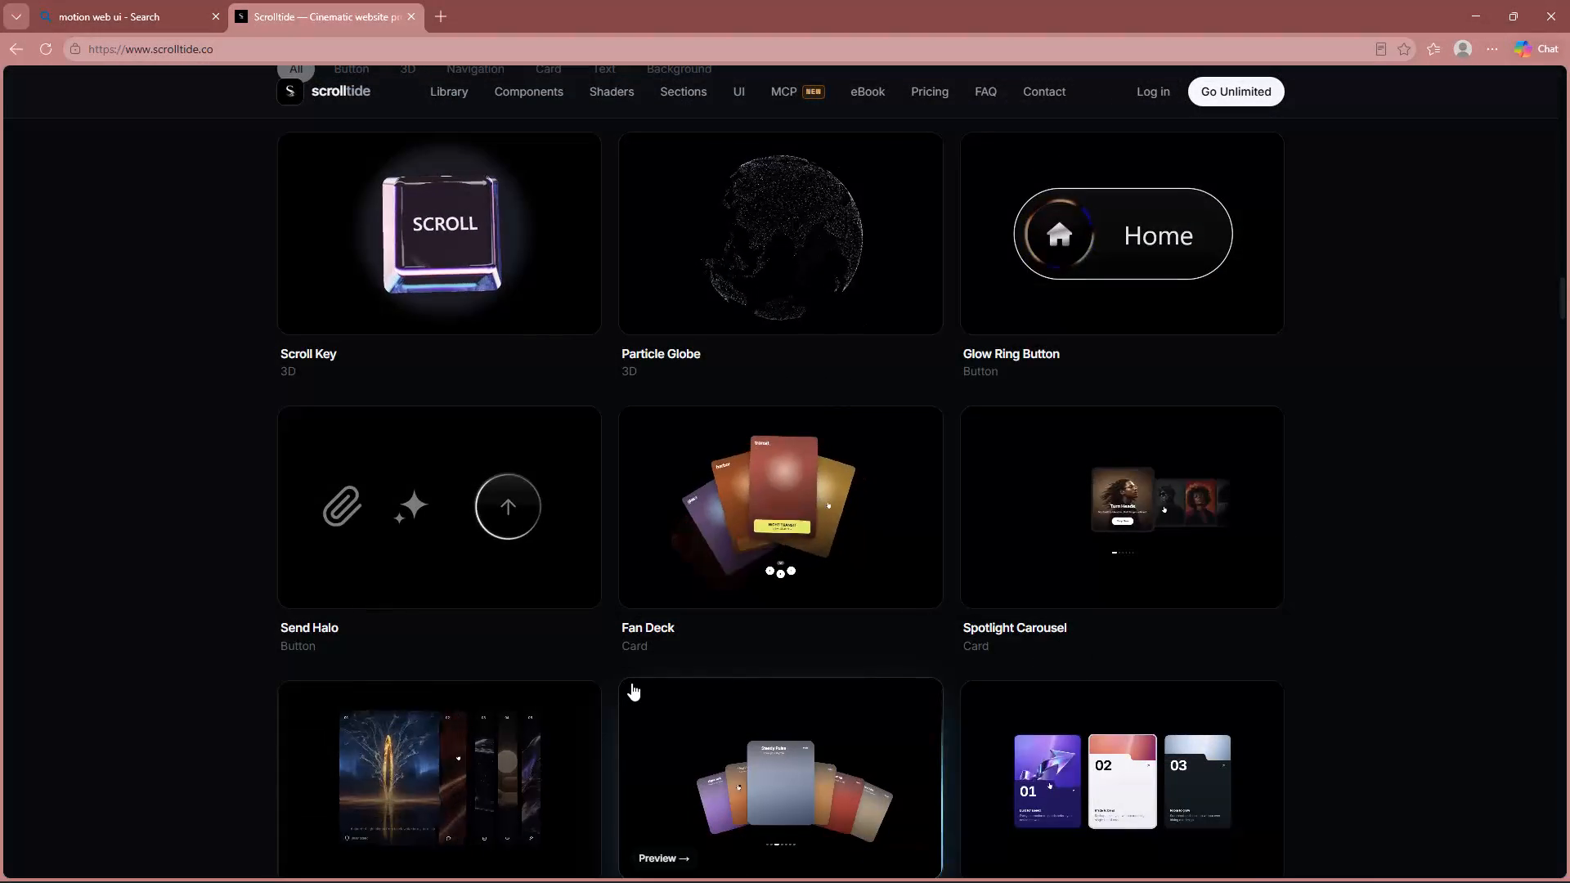
scroll(631, 683, down, 2)
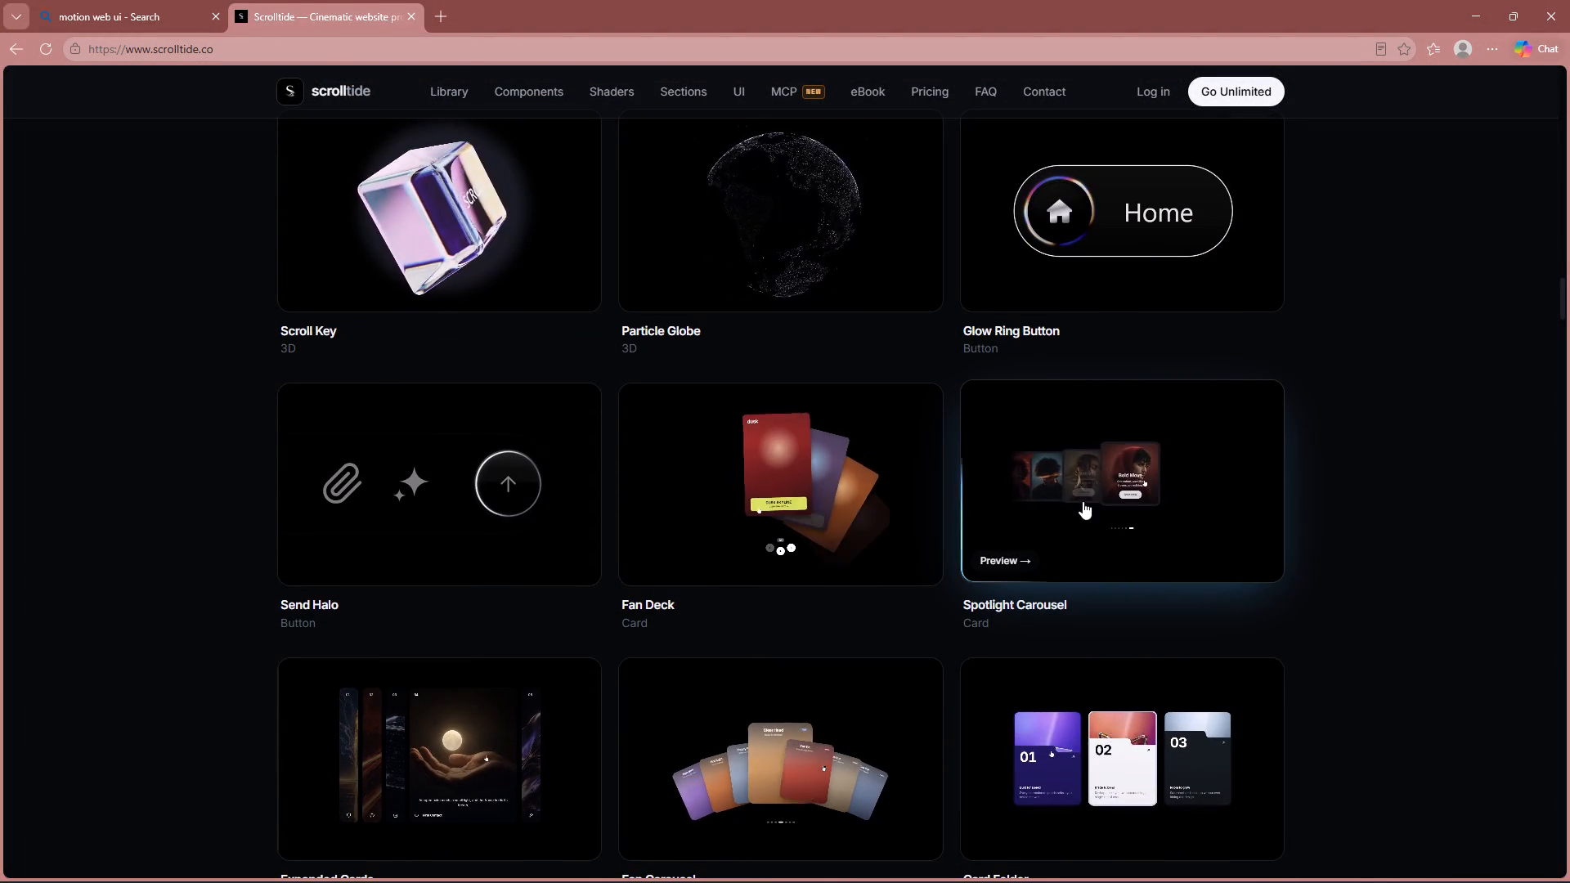
scroll(1083, 501, down, 1)
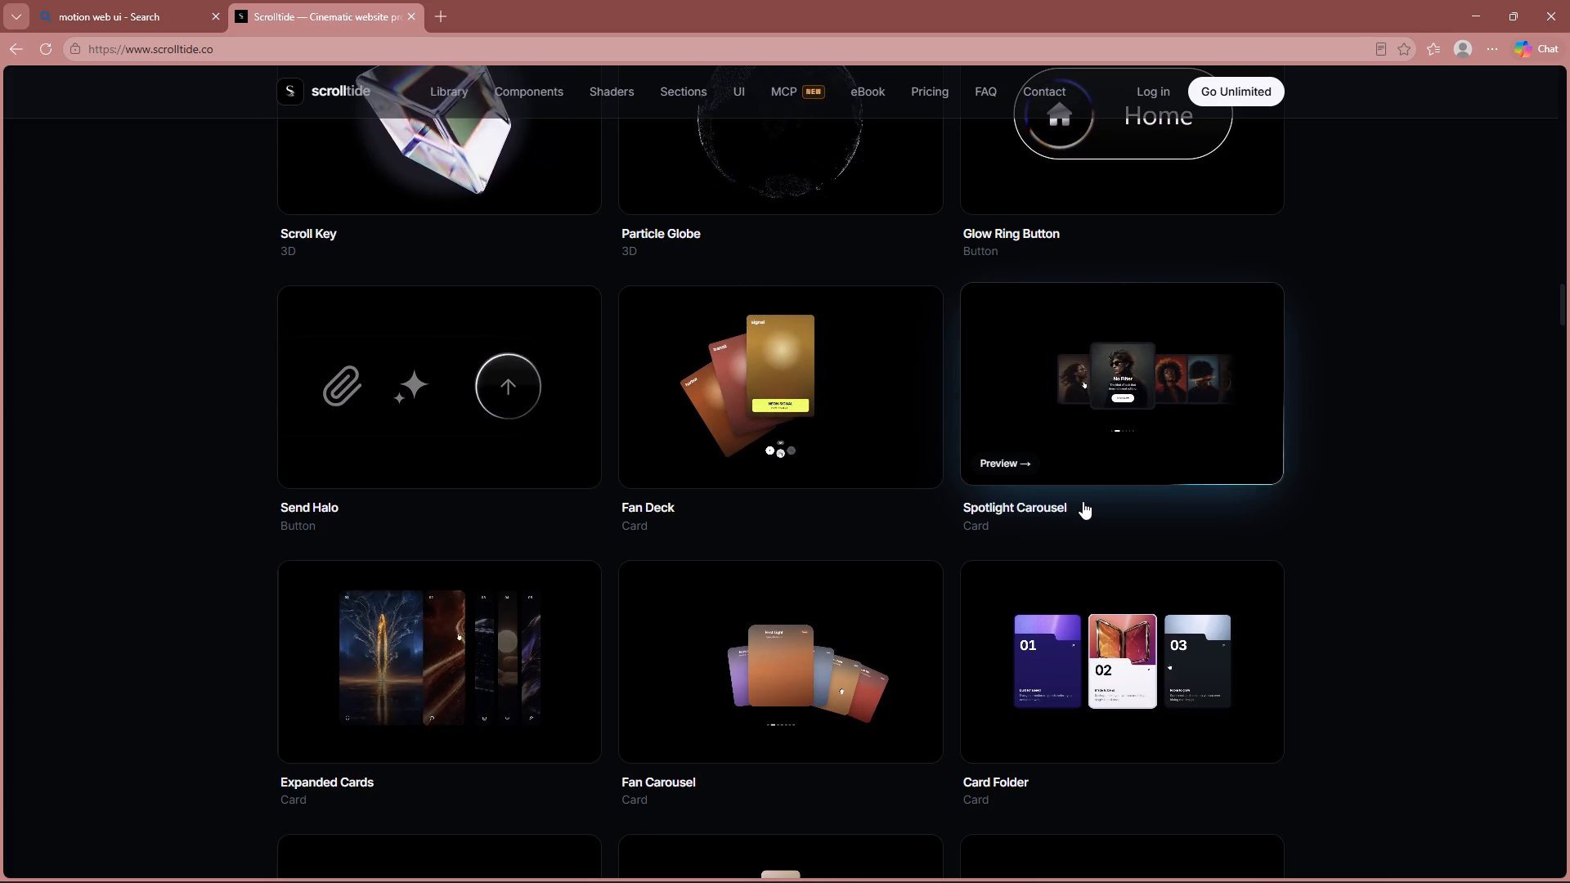
scroll(1083, 501, down, 3)
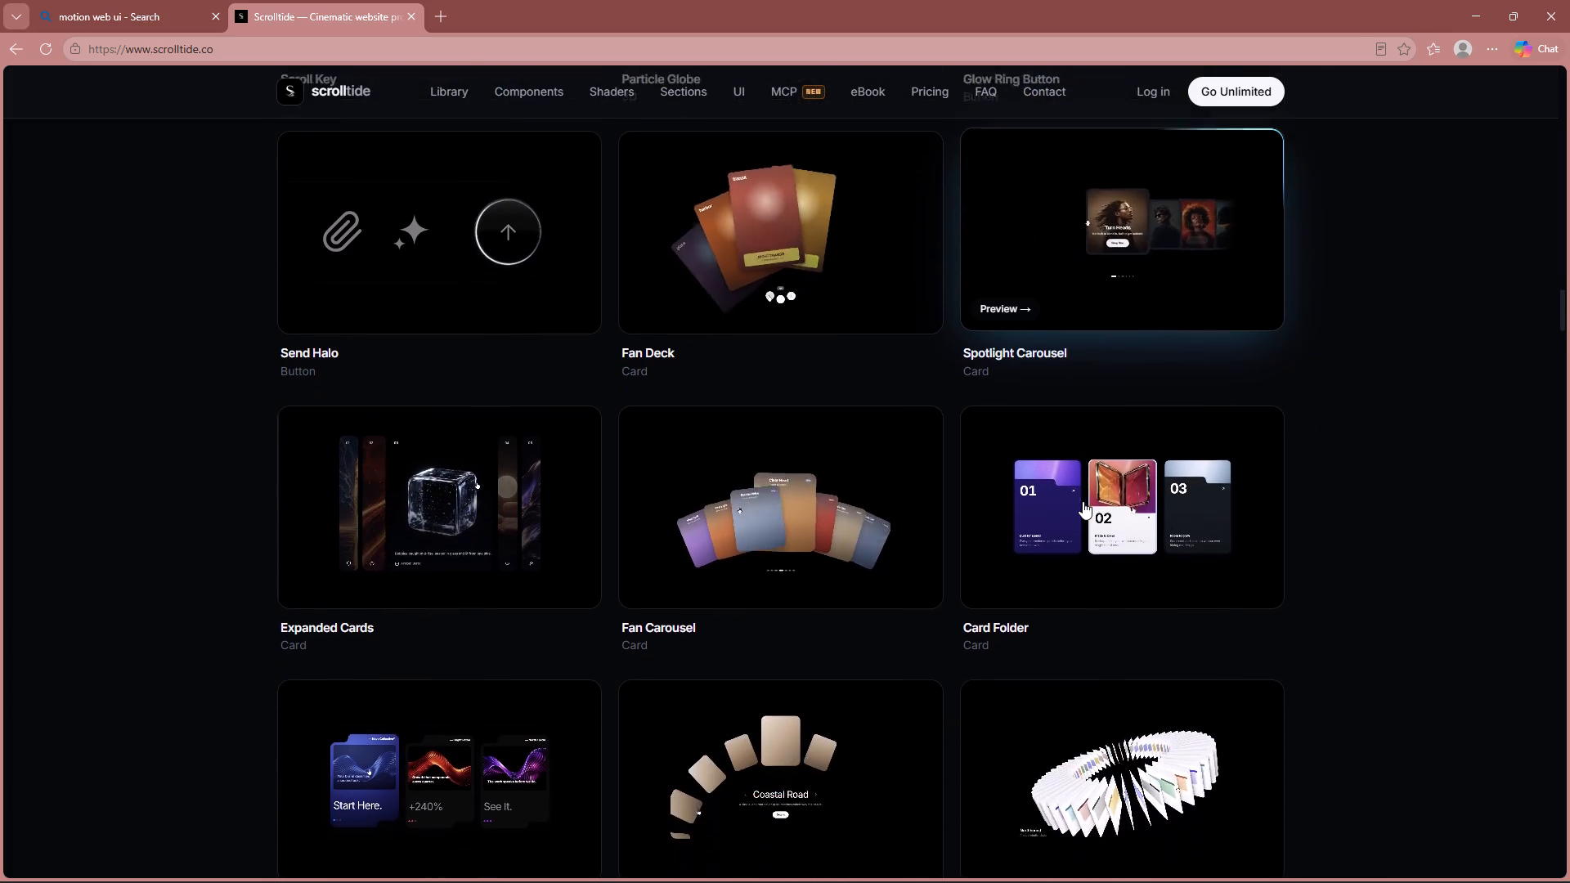
scroll(1083, 501, down, 7)
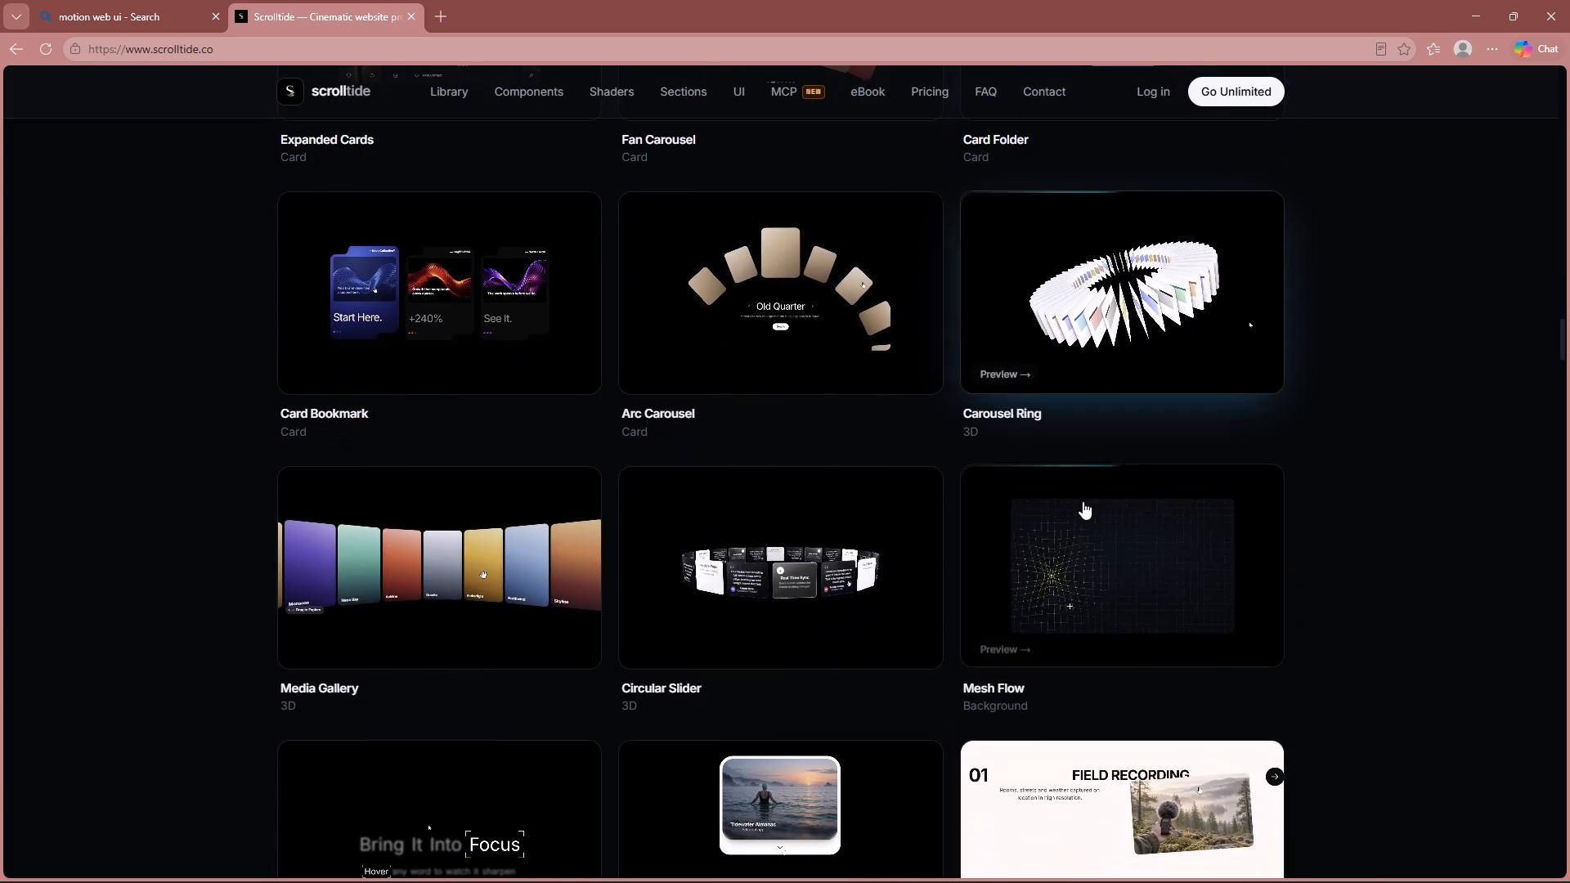